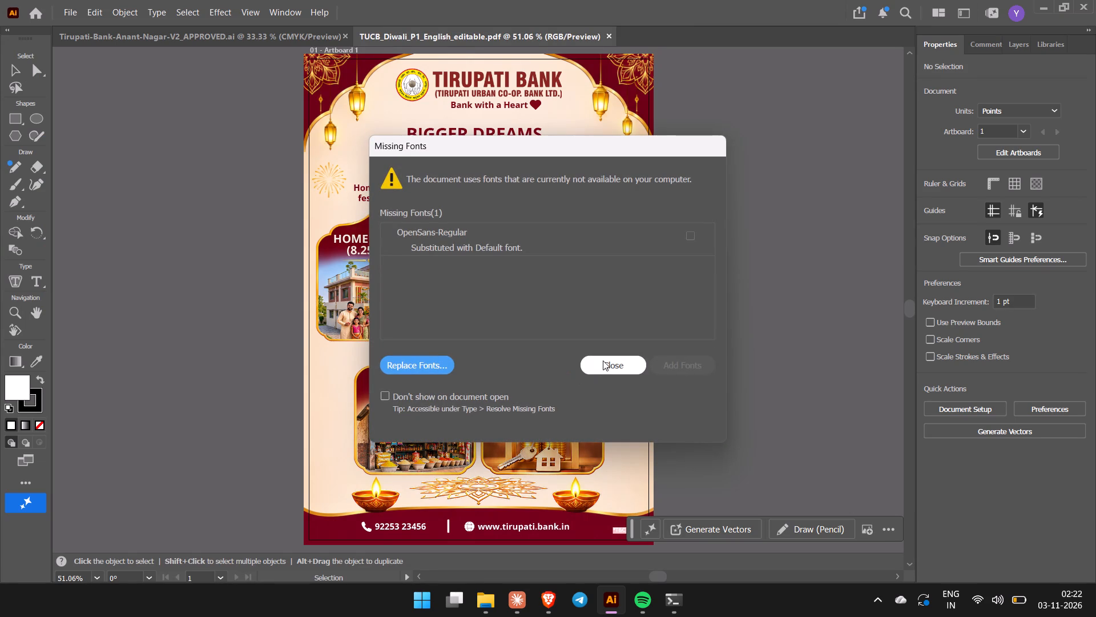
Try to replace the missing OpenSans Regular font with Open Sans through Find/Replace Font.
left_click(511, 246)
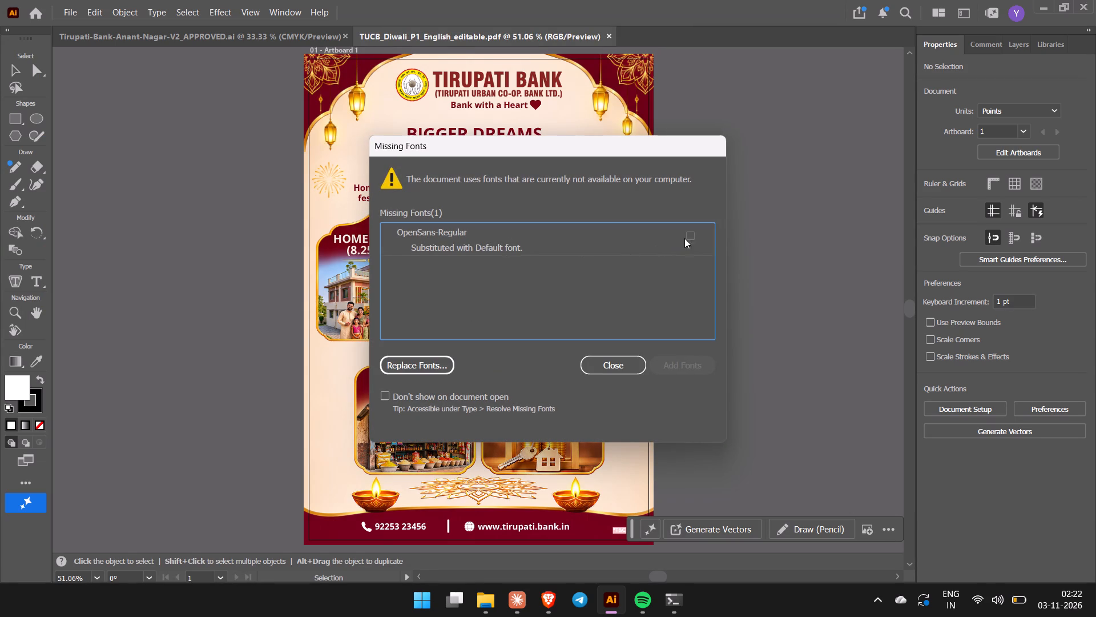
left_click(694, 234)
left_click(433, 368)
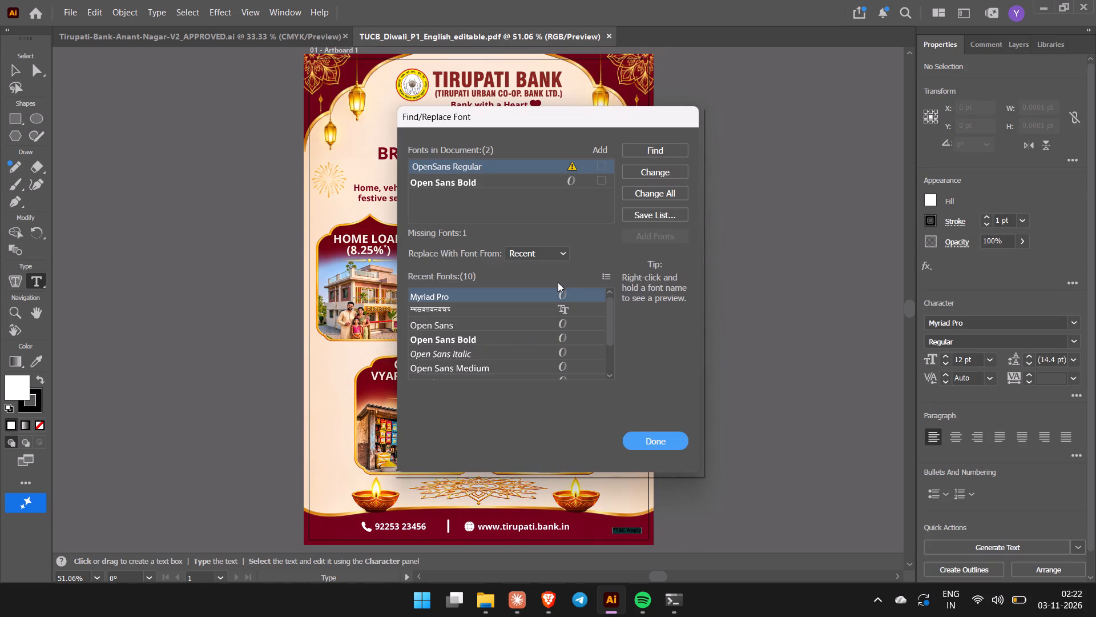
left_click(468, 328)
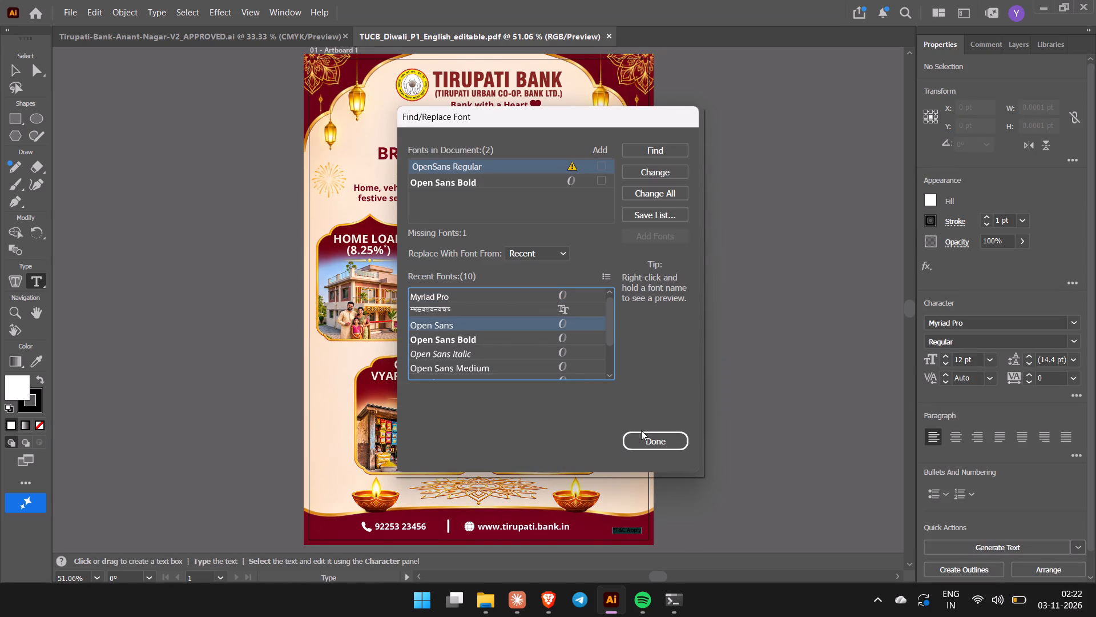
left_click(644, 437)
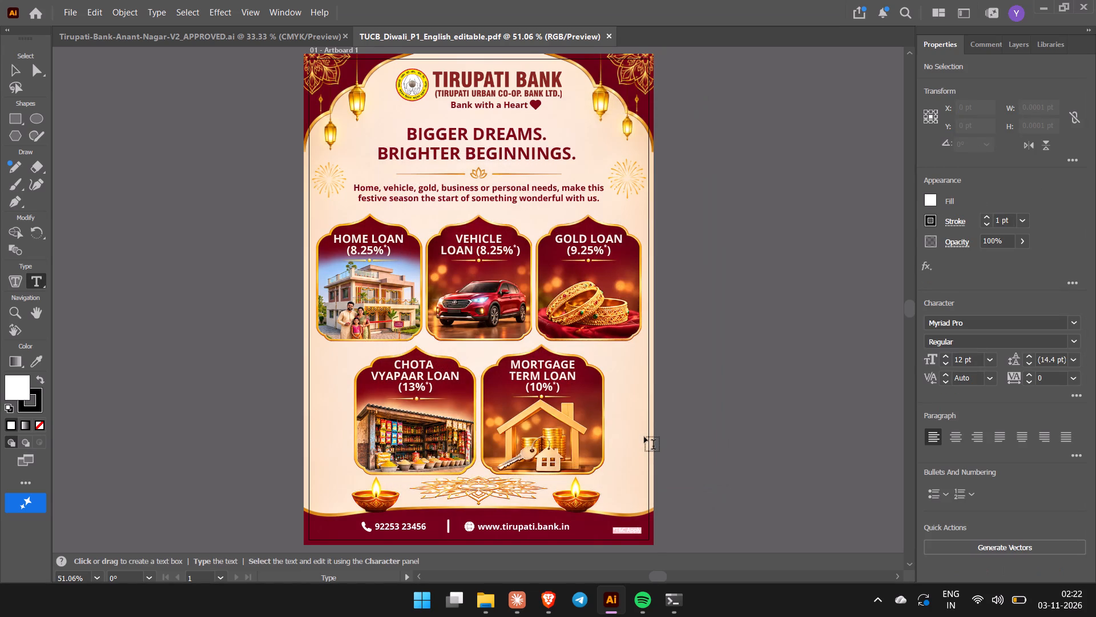
Set the "*T&C Apply" text in the creative's footer to the Open Sans Regular style.
scroll(655, 516, "down", 2, "ctrl")
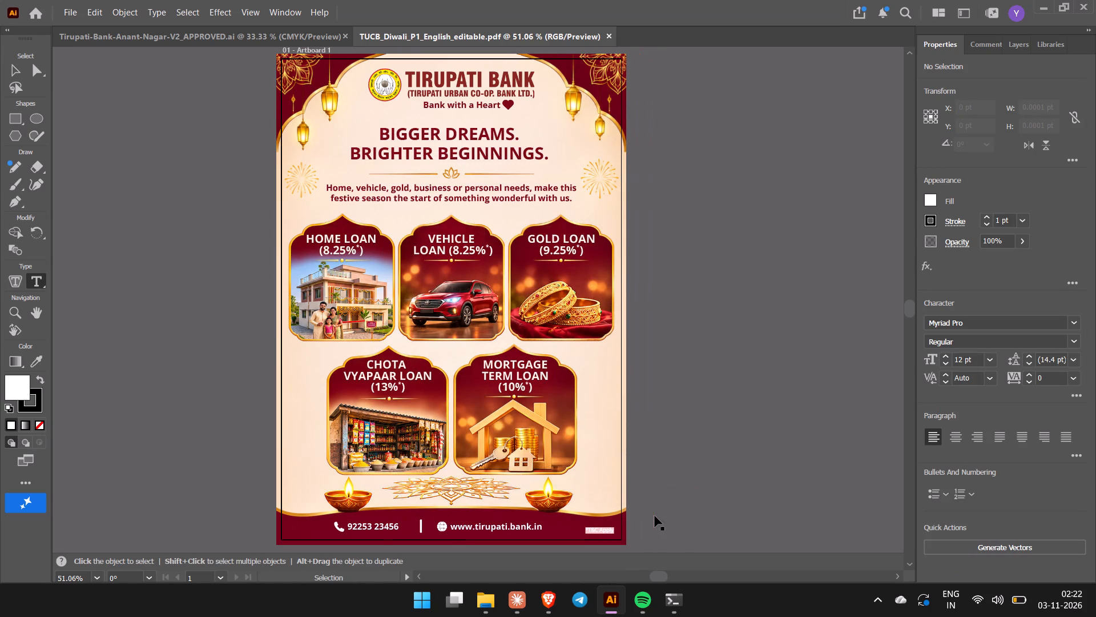
scroll(580, 514, "up", 4, "ctrl")
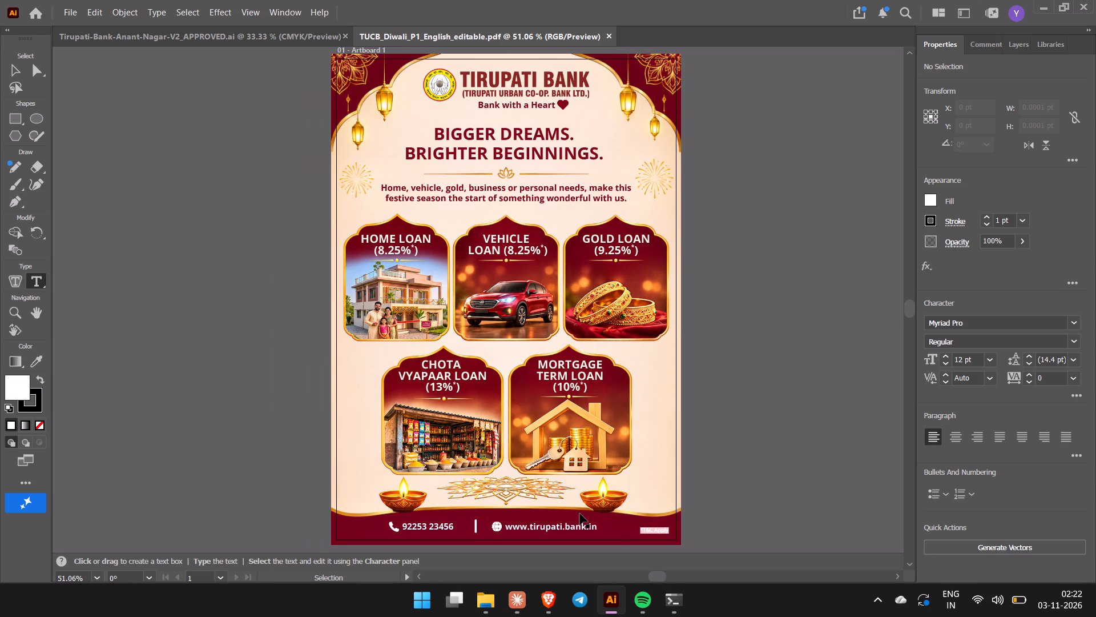
scroll(583, 510, "down", 5)
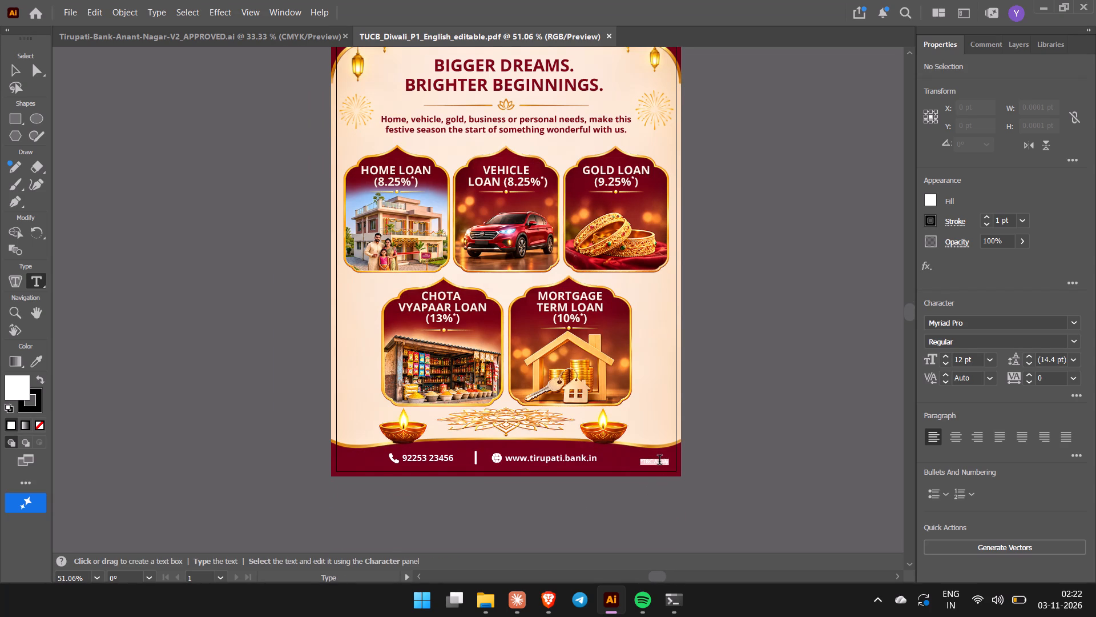
left_click(659, 461)
double_click(659, 461)
left_click(659, 461)
triple_click(659, 461)
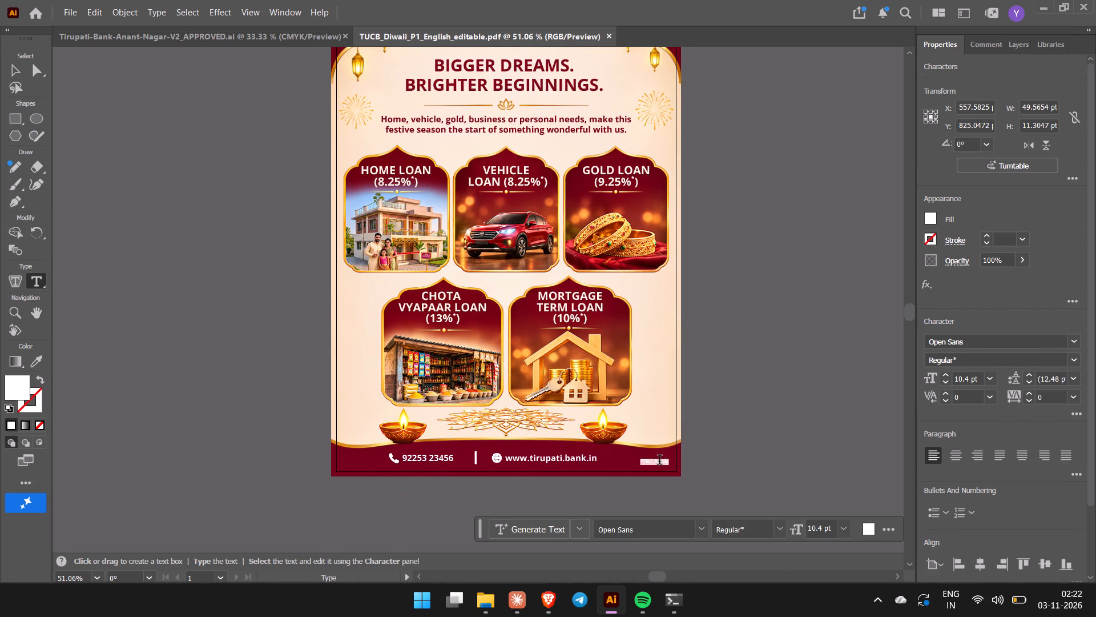
left_click(780, 526)
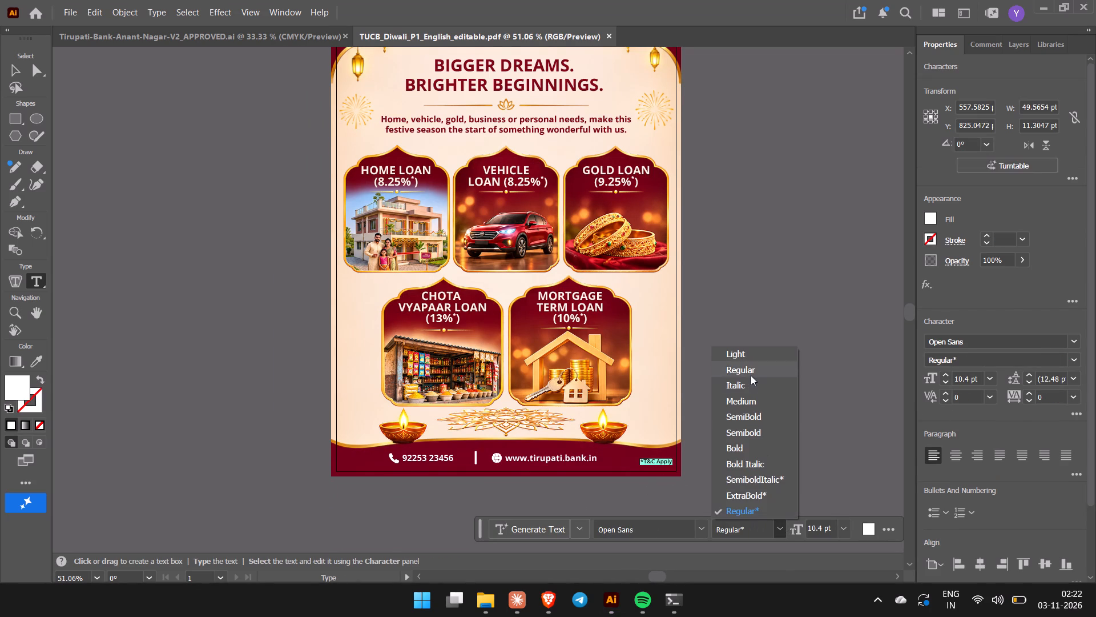
left_click(751, 375)
left_click(723, 466)
scroll(710, 479, "up", 5)
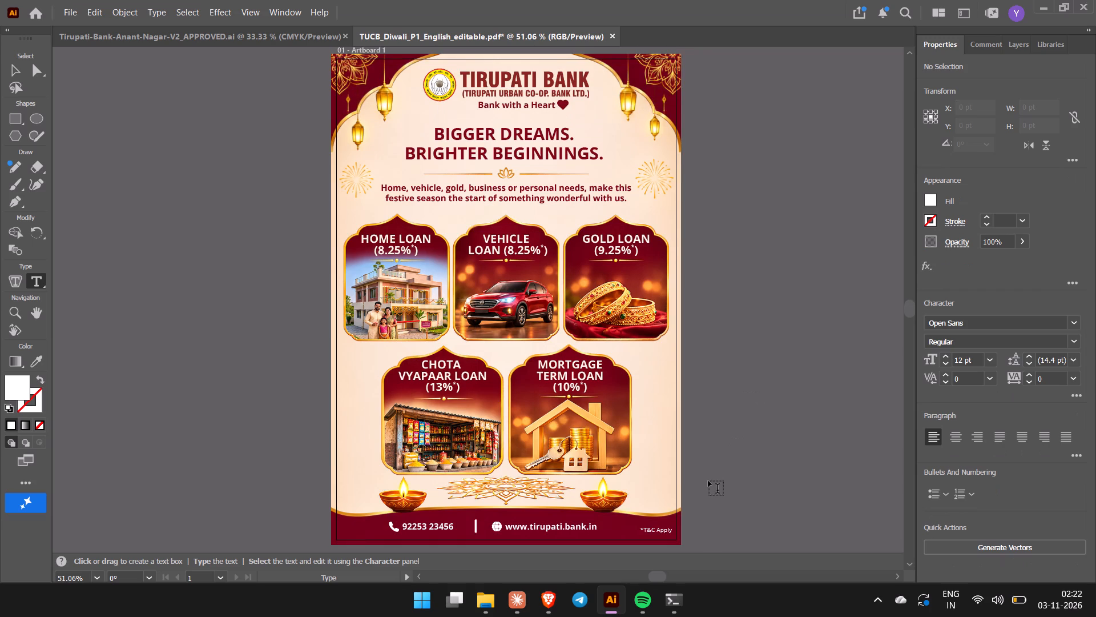
Examine the whole English creative and check that its background and the mortgage loan card's text can be selected separately.
scroll(708, 481, "up", 4)
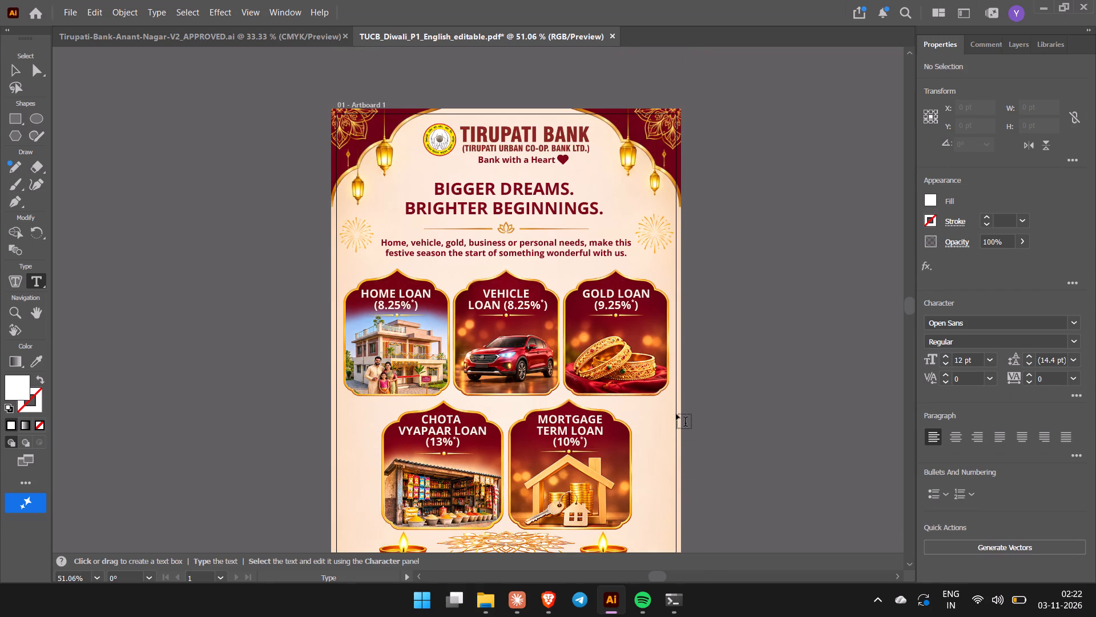
scroll(672, 399, "down", 6)
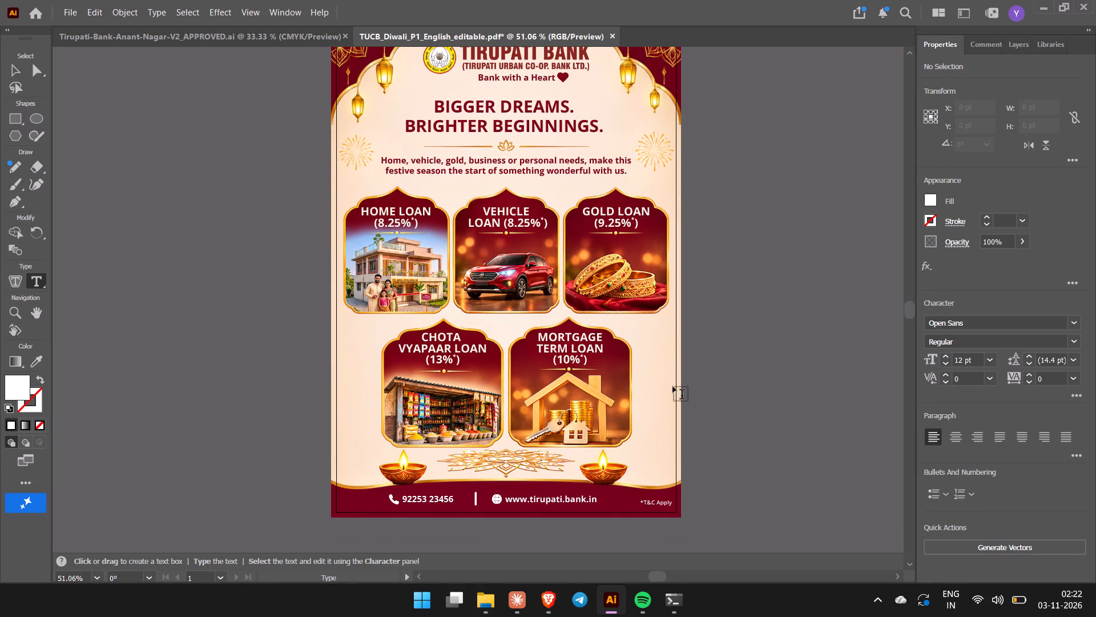
scroll(671, 391, "up", 5)
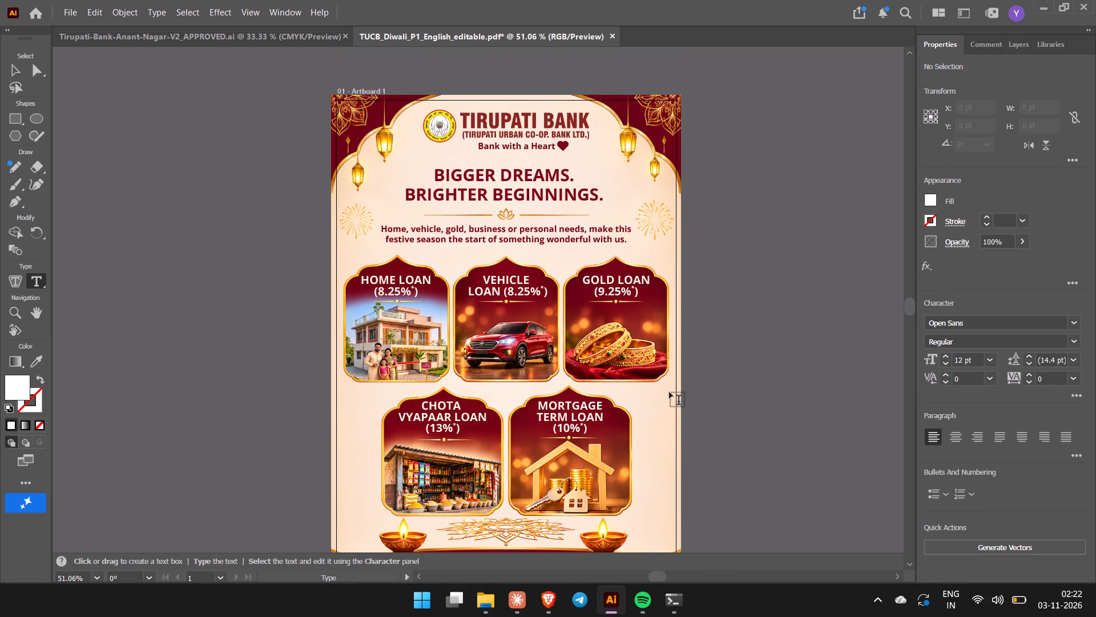
key("Escape")
key("v")
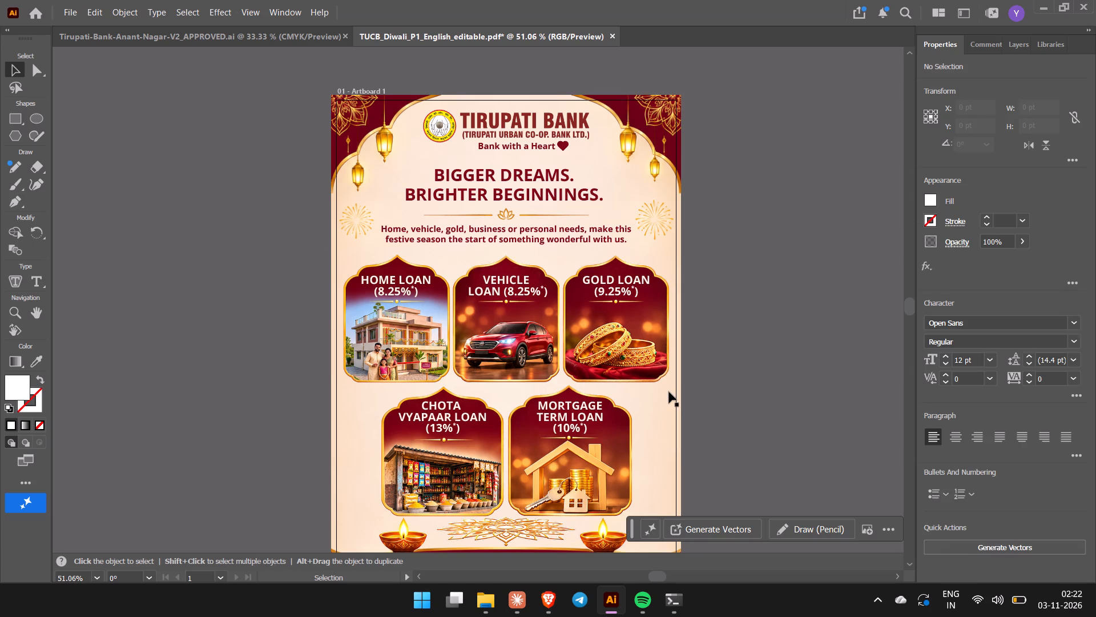
left_click(651, 404)
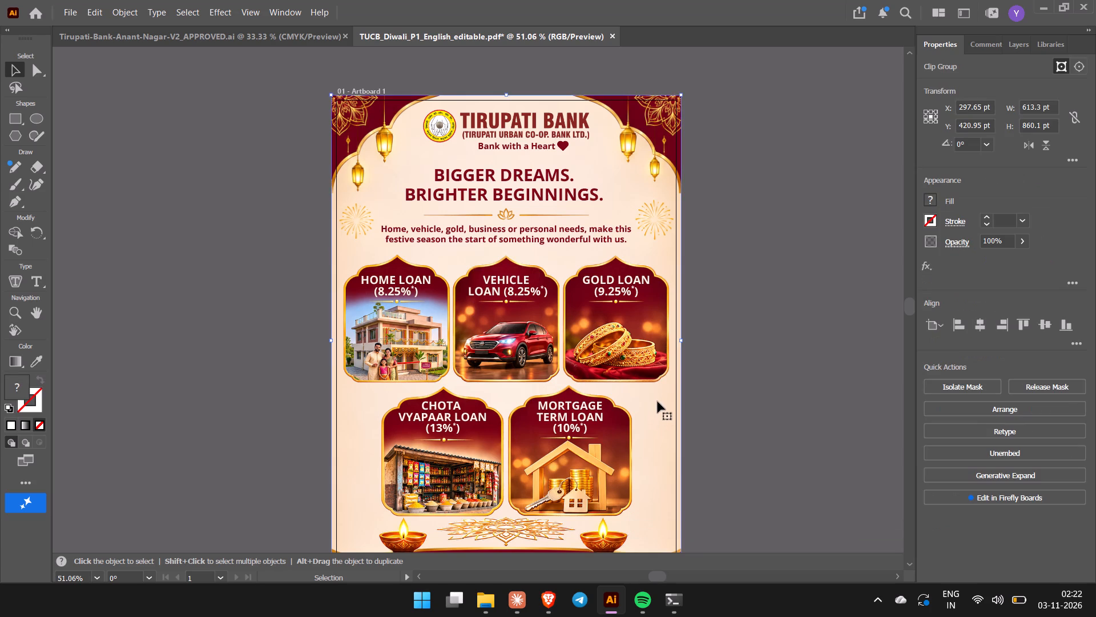
left_click(728, 395)
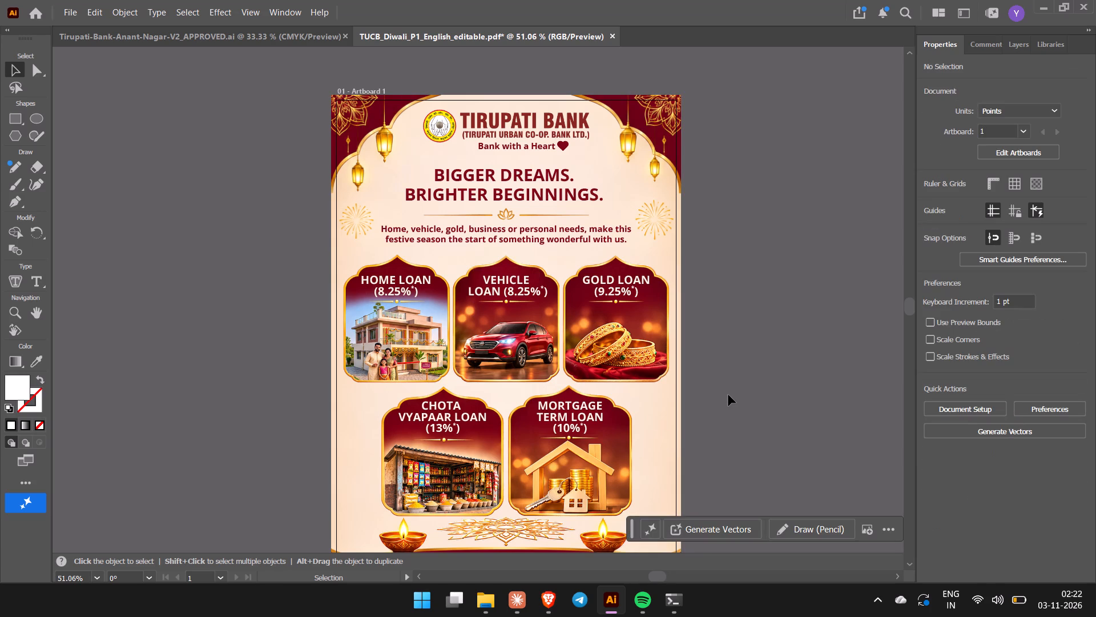
scroll(728, 395, "down", 5)
scroll(727, 397, "up", 1)
double_click(570, 365)
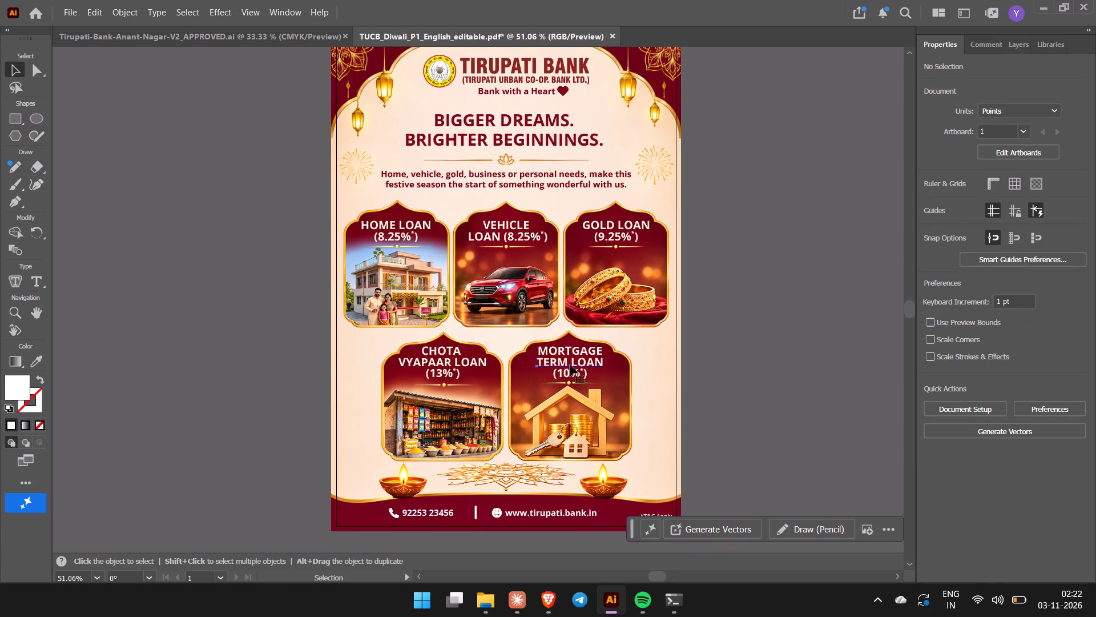
left_click(704, 380)
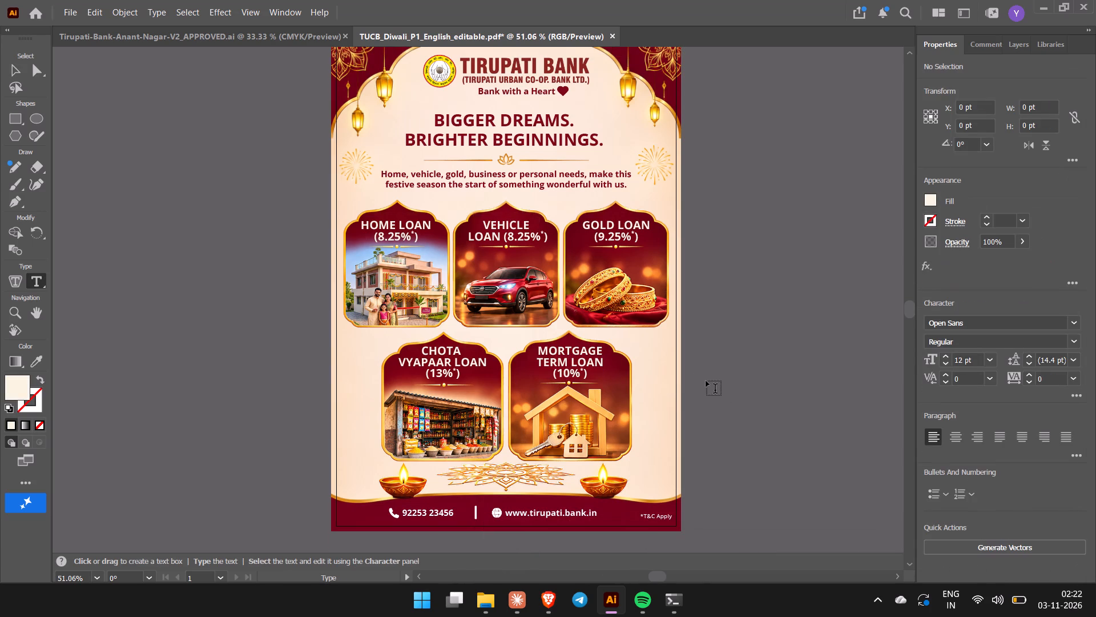
scroll(703, 386, "up", 5)
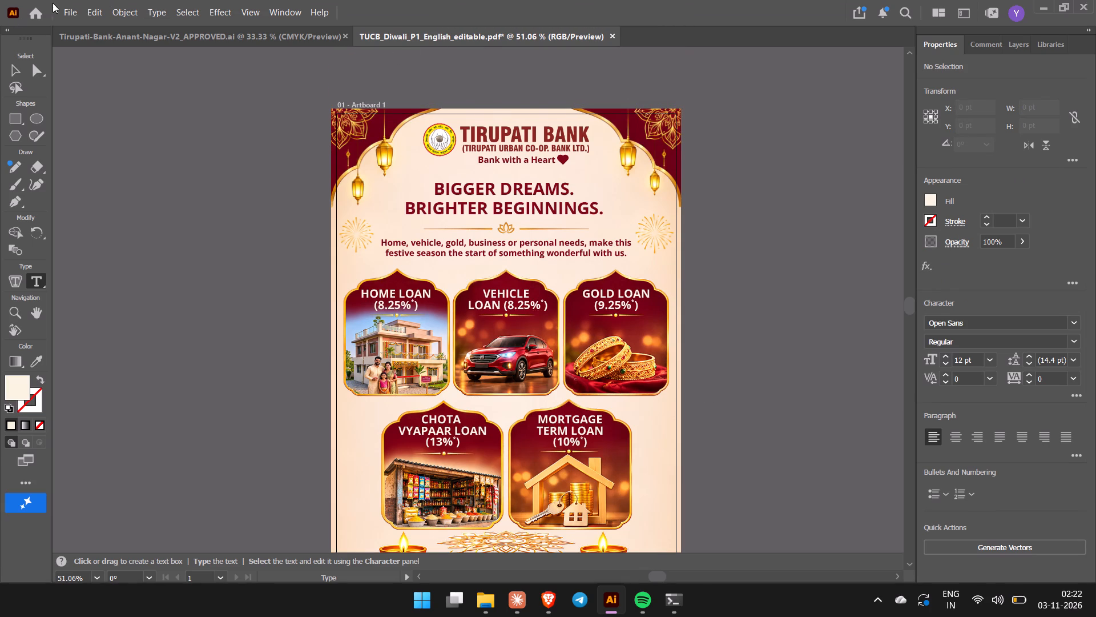
Start a Save As of the edited English P1 creative in the Downloads folder.
left_click(69, 6)
left_click(192, 147)
key("alt+Tab")
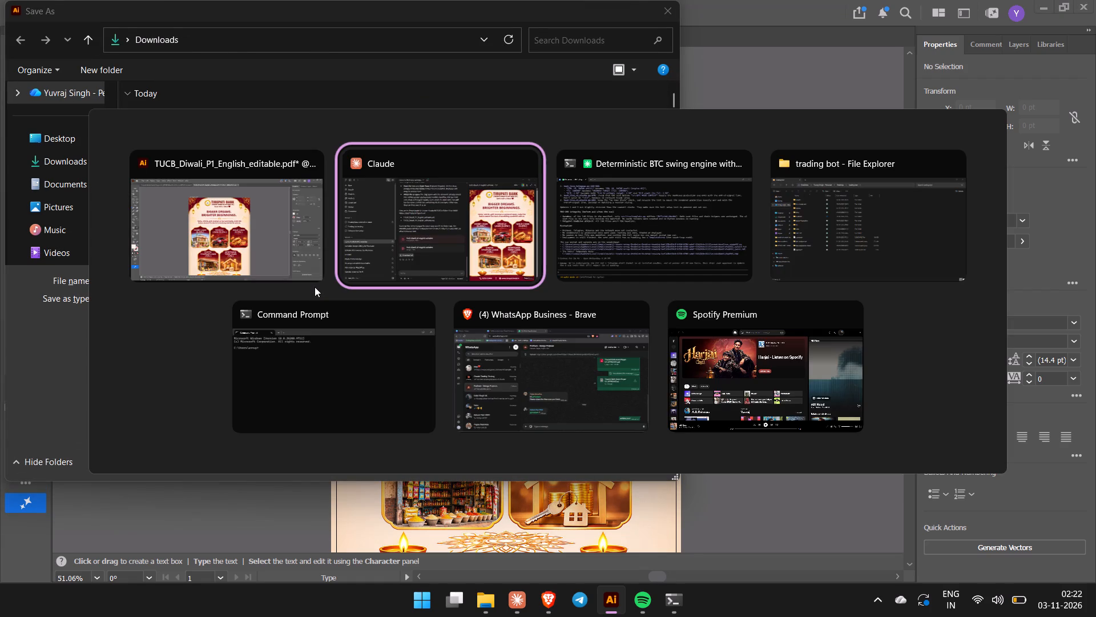
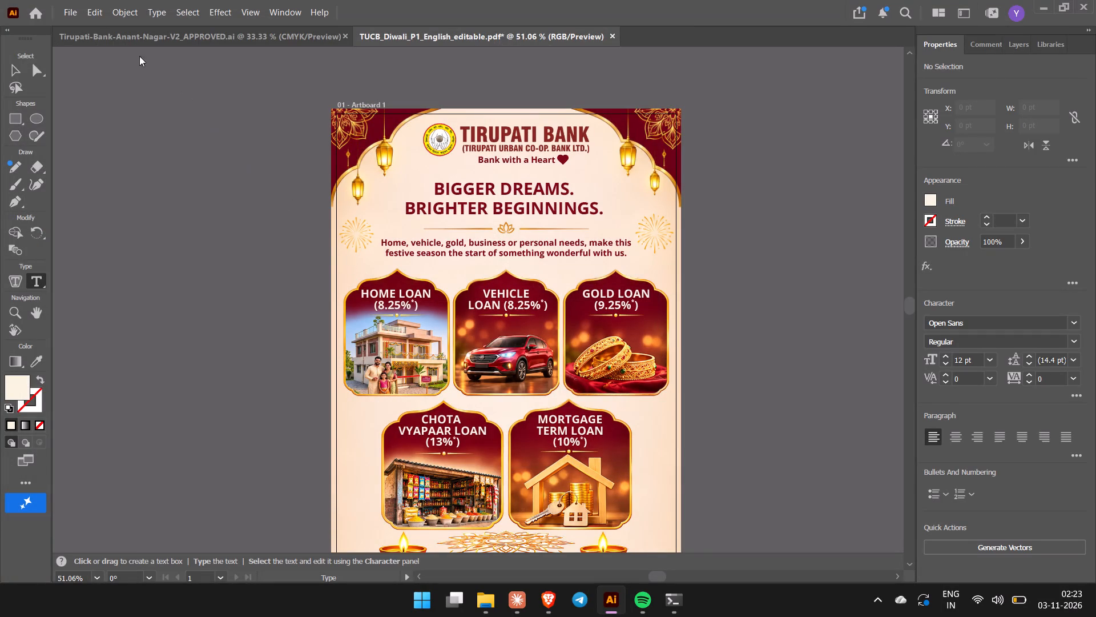
Save the English creative in Downloads as an Adobe Illustrator file named "TUCB All product diwali creative_english".
left_click(59, 7)
left_click(760, 482)
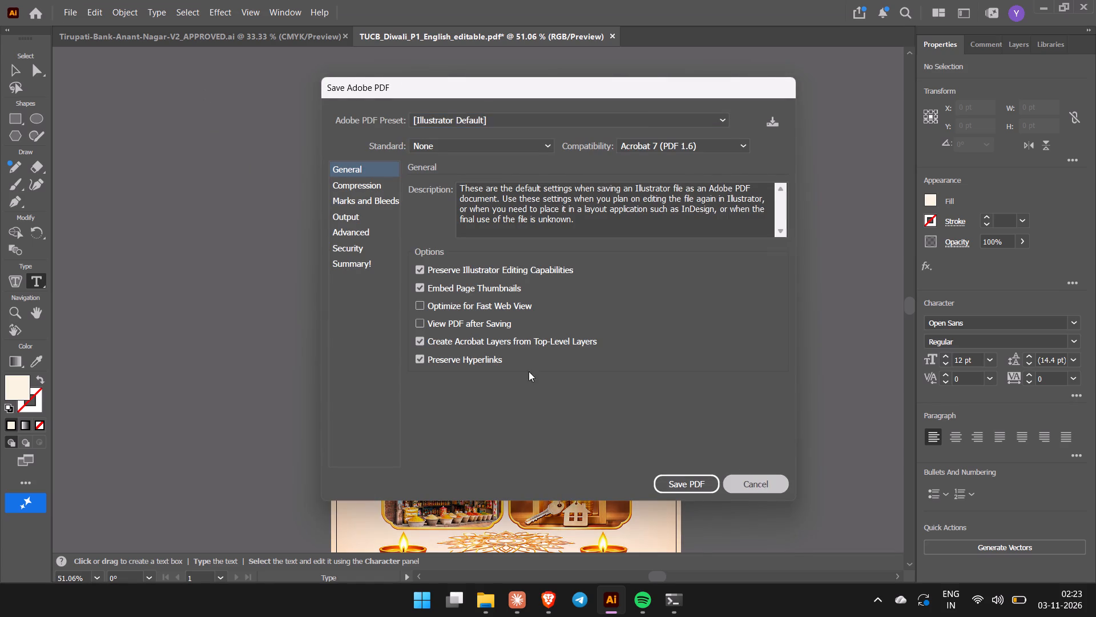
left_click(65, 13)
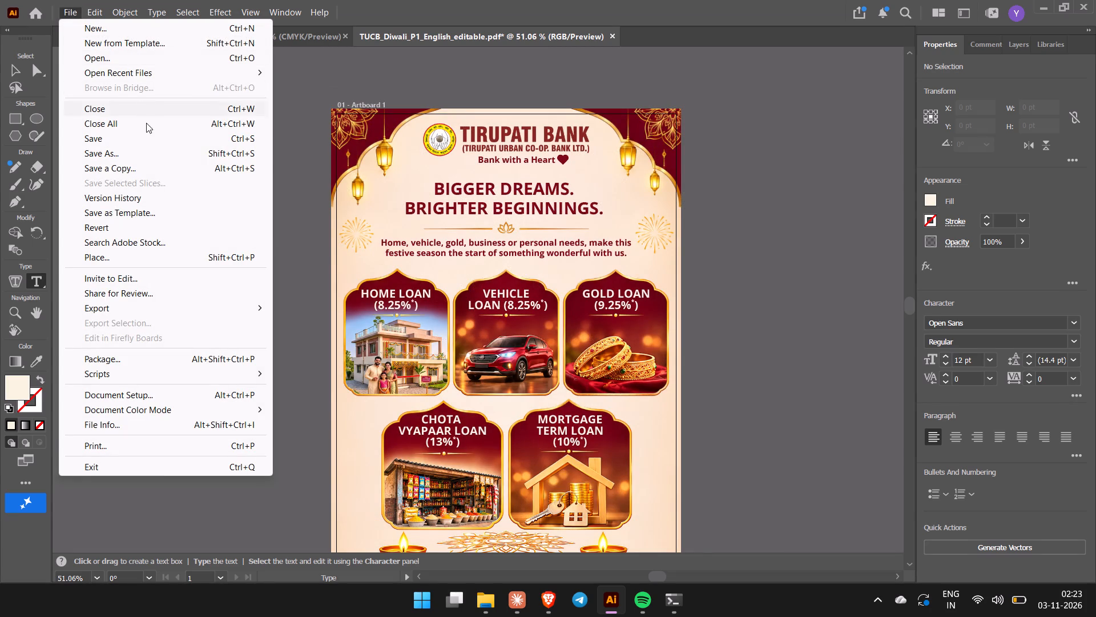
left_click(153, 151)
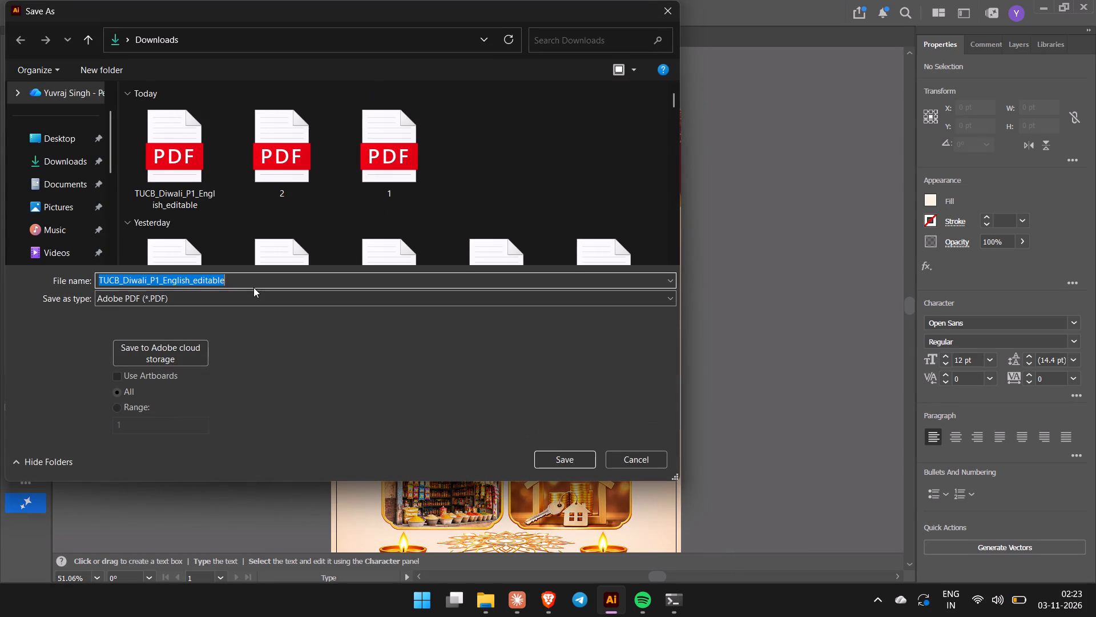
key("ctrl+v")
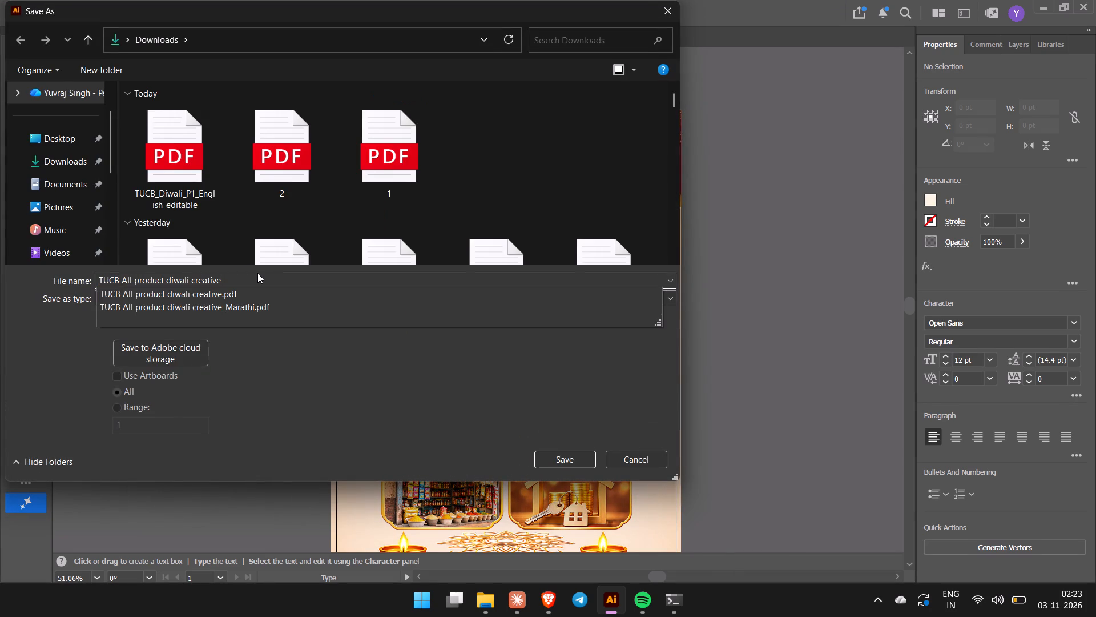
type("_english")
left_click(237, 302)
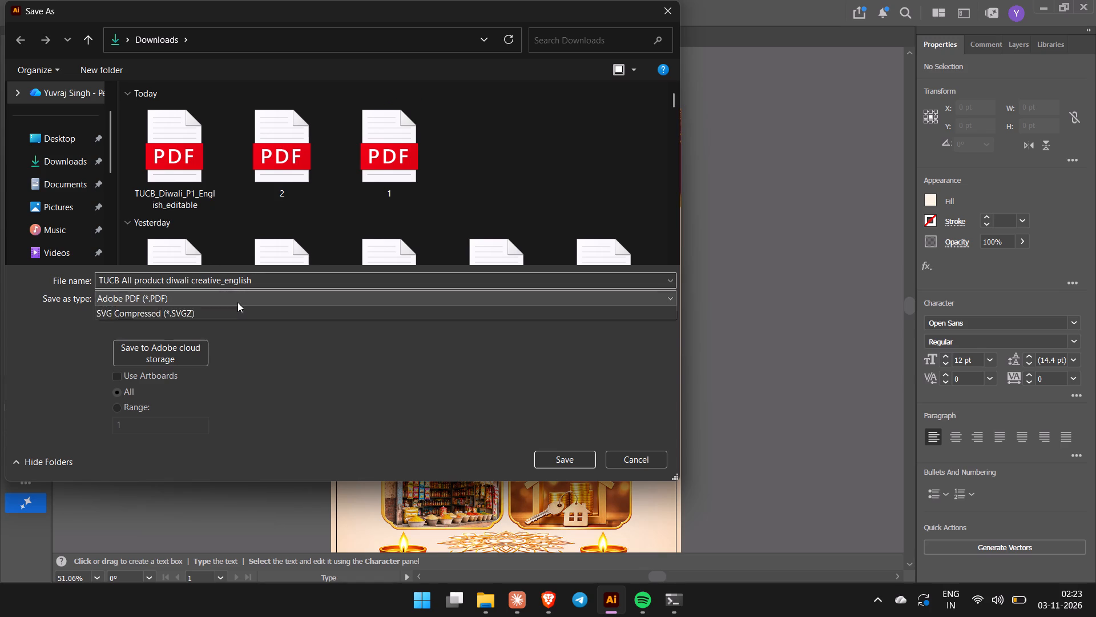
left_click(239, 314)
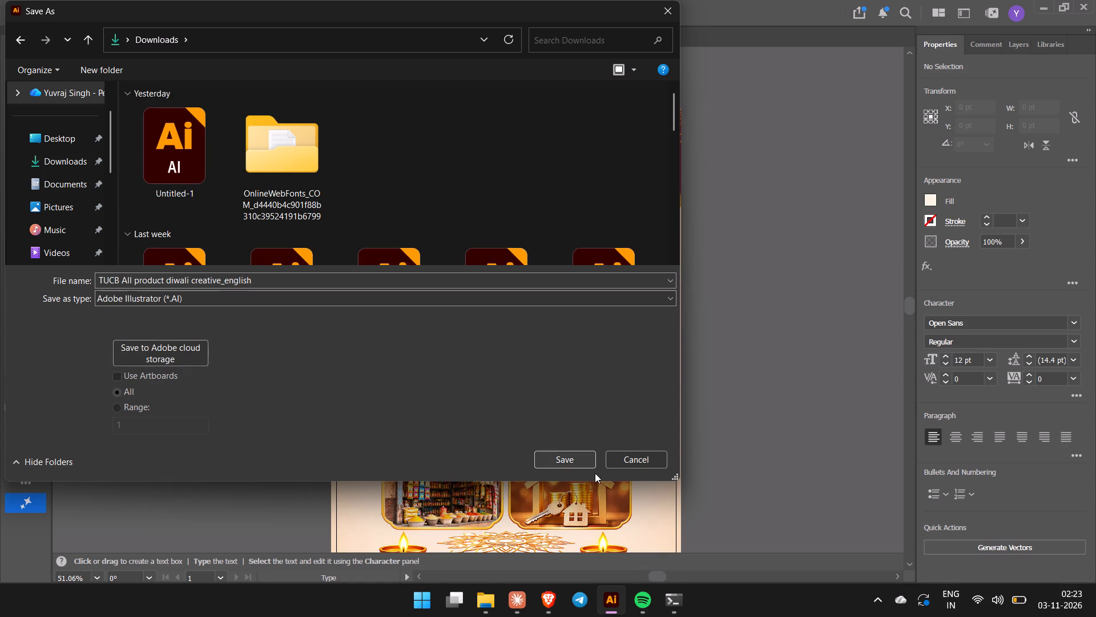
left_click(584, 461)
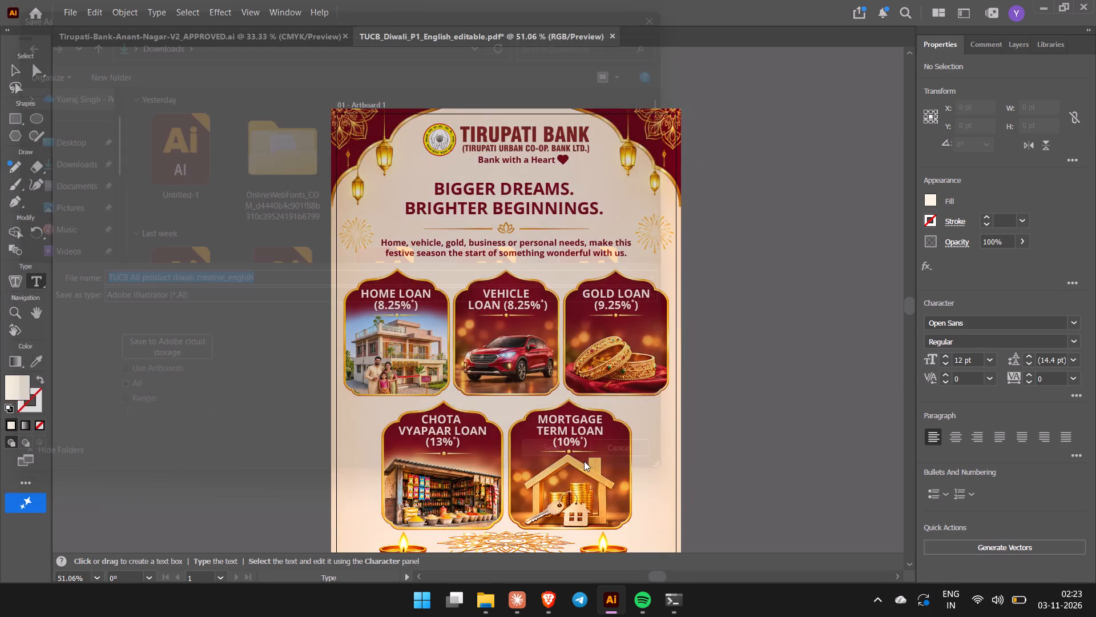
left_click(603, 515)
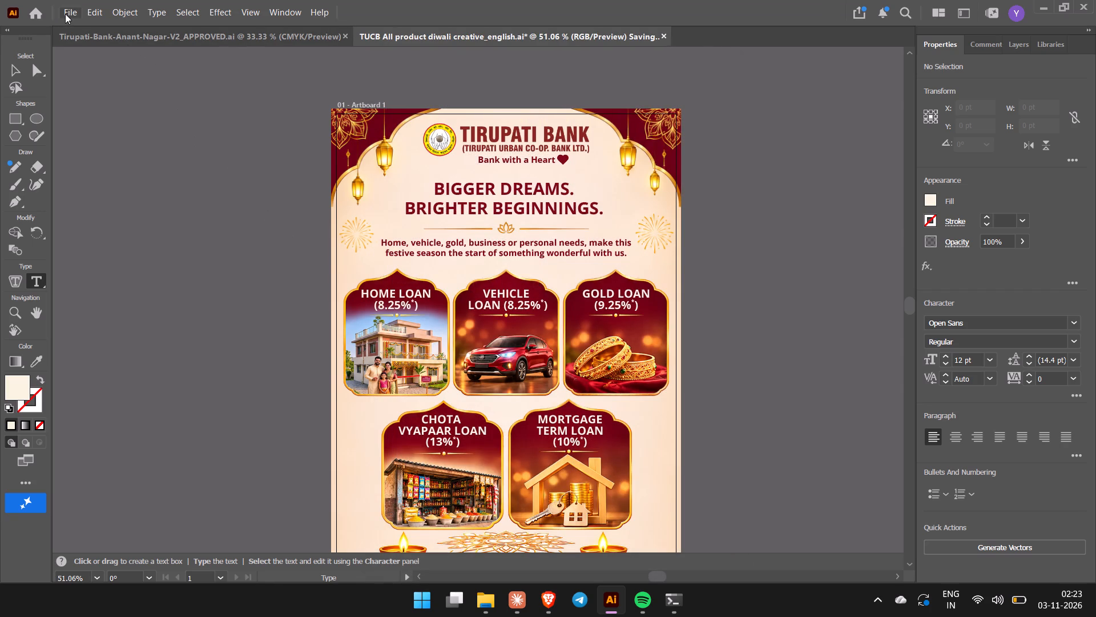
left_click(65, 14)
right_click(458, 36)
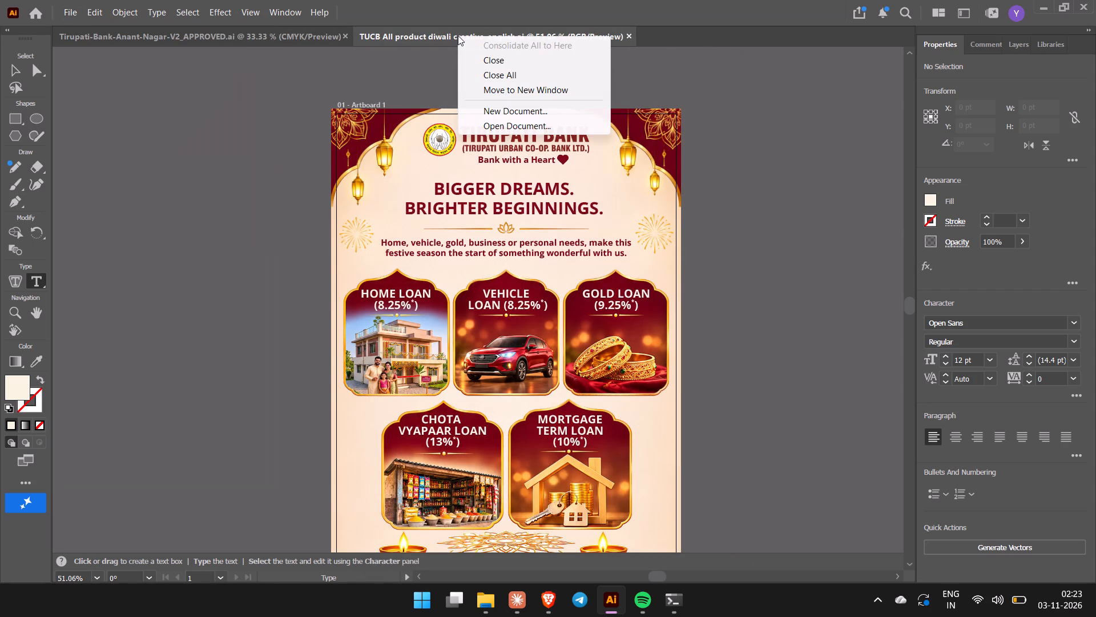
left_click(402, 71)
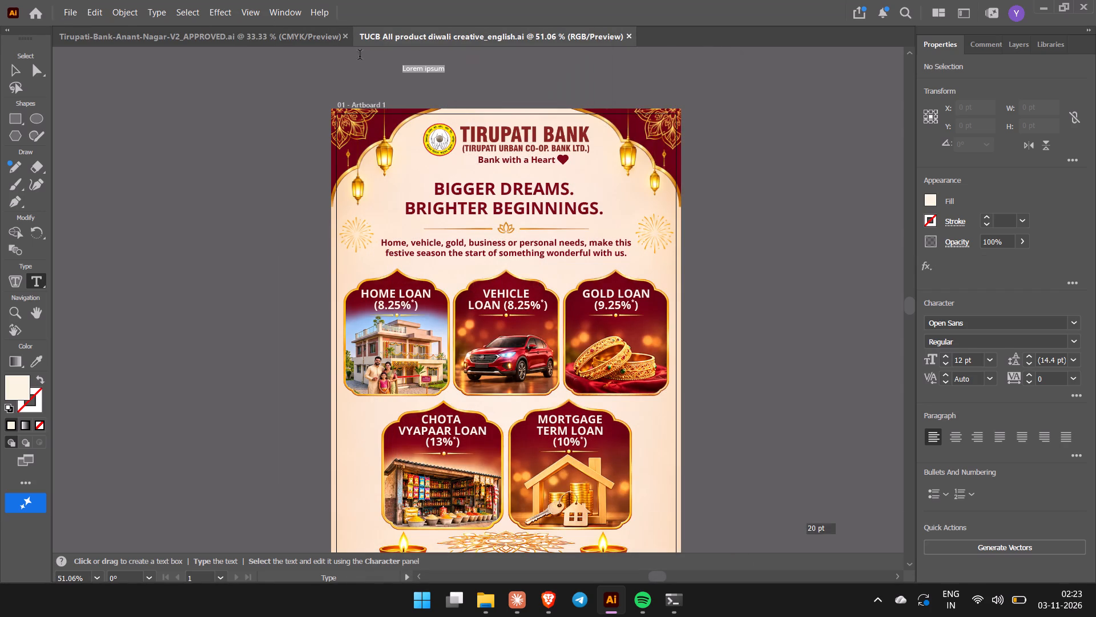
Change the English creative's document color mode to CMYK Color.
left_click(74, 5)
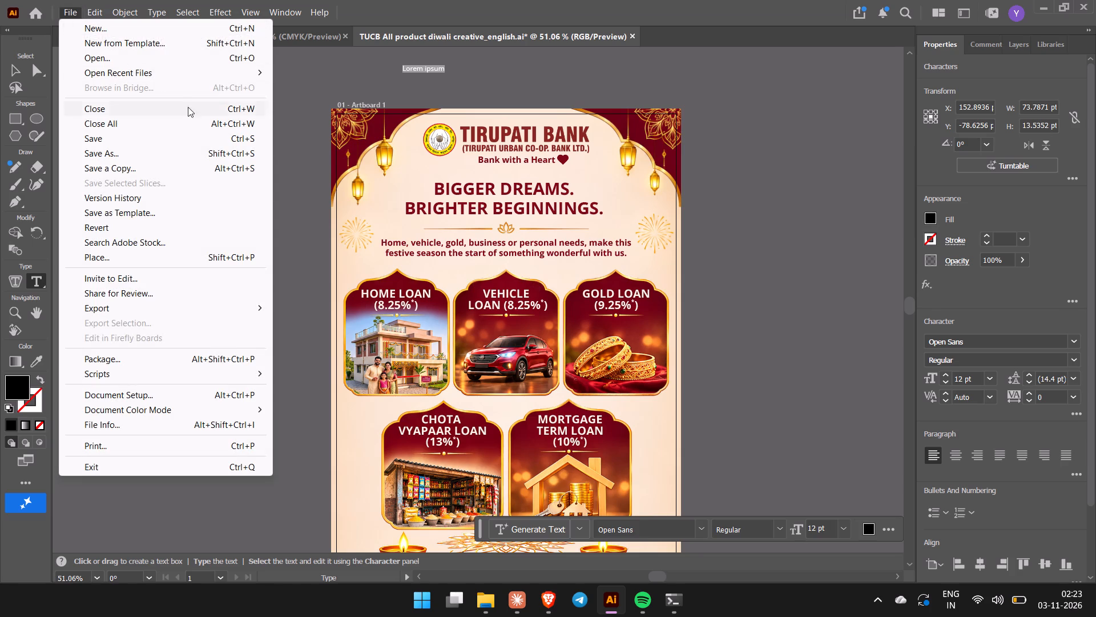
left_click(196, 404)
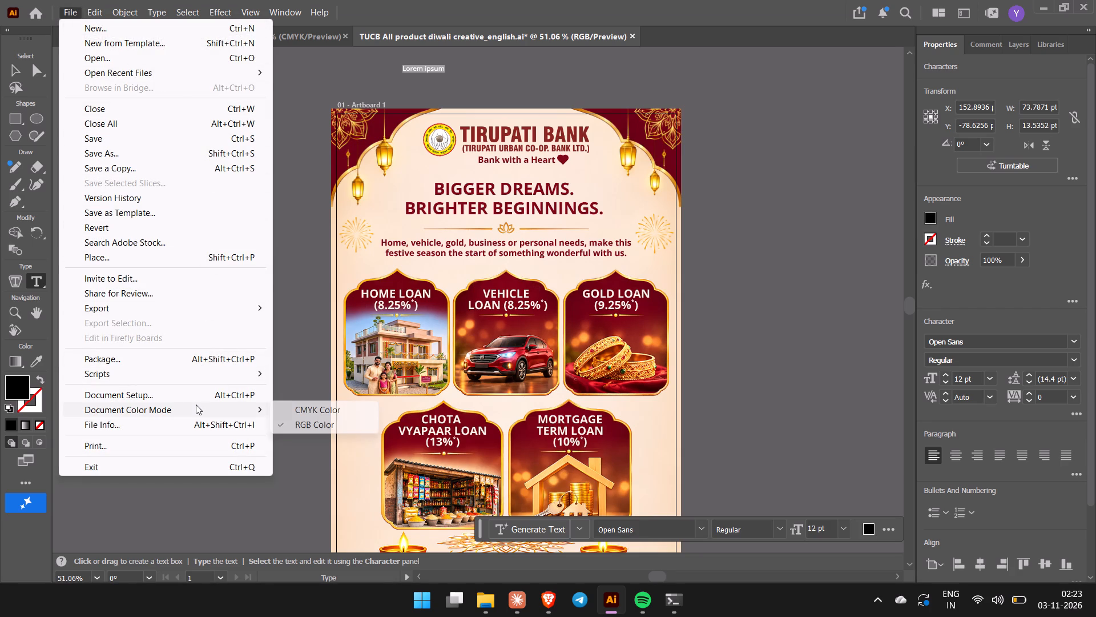
left_click(248, 406)
left_click(301, 407)
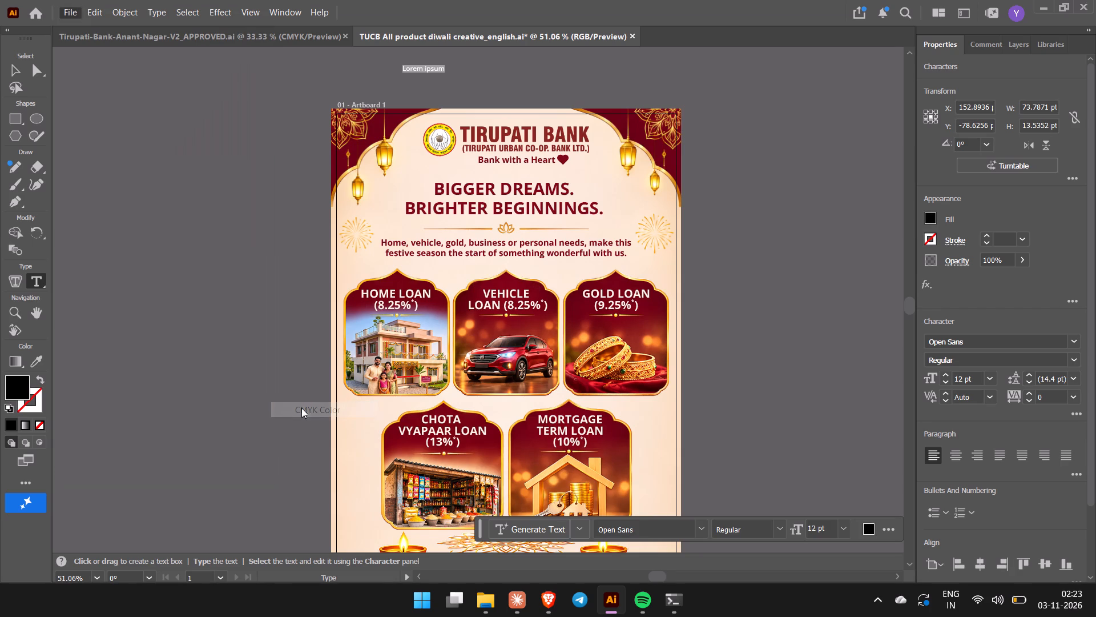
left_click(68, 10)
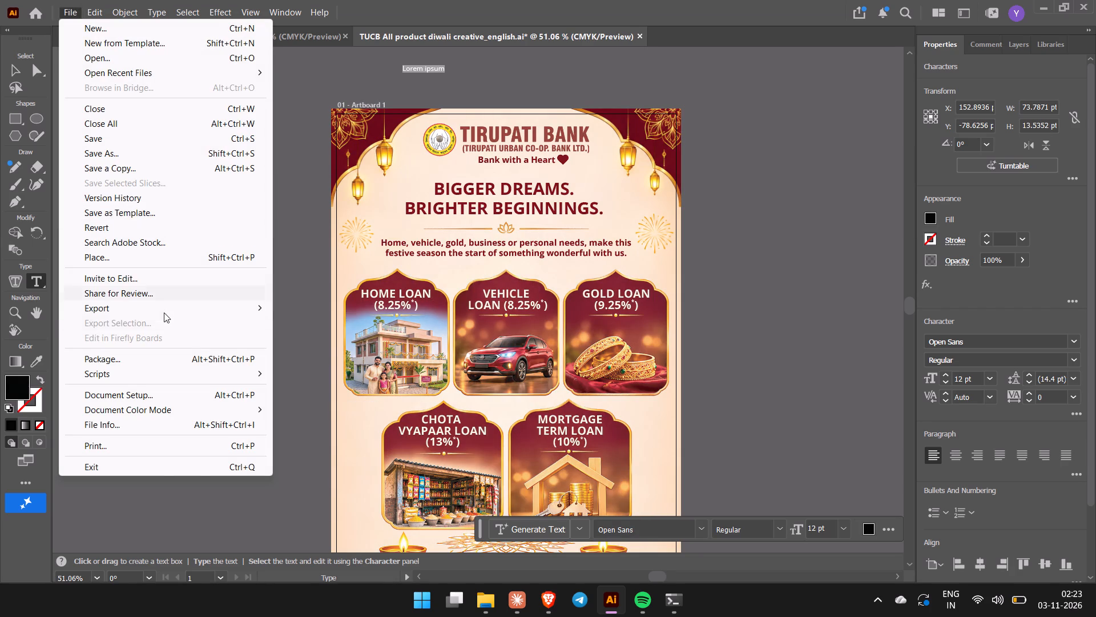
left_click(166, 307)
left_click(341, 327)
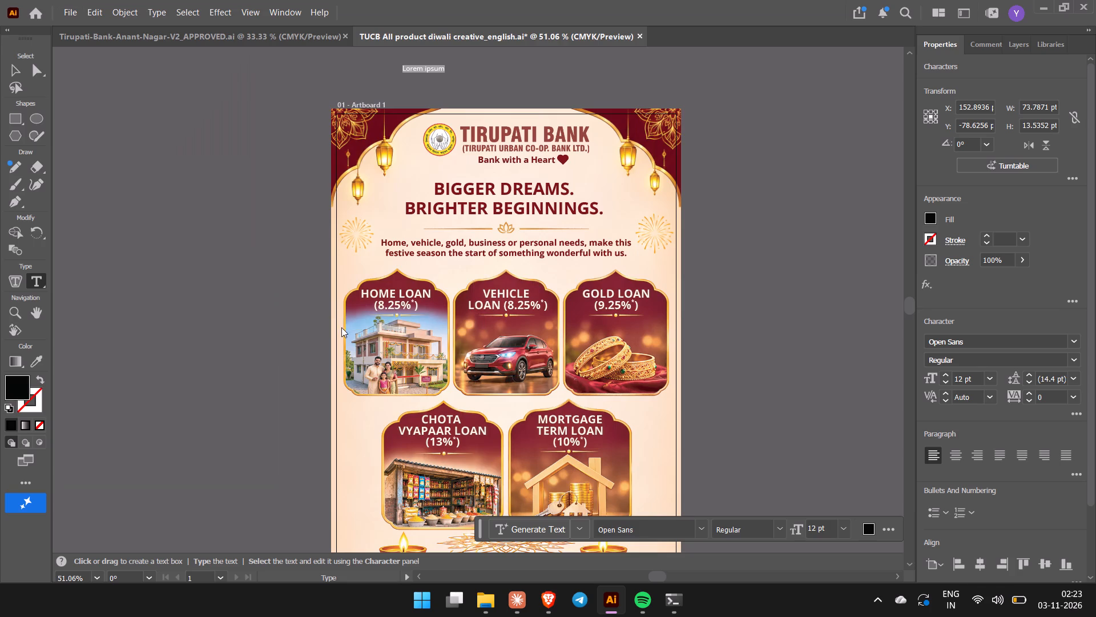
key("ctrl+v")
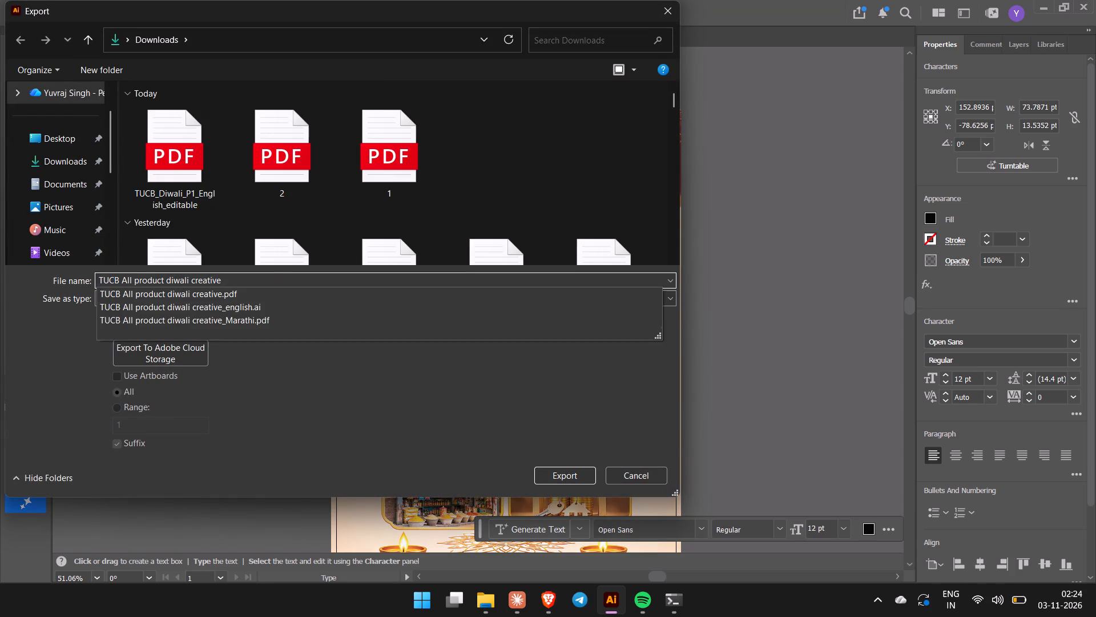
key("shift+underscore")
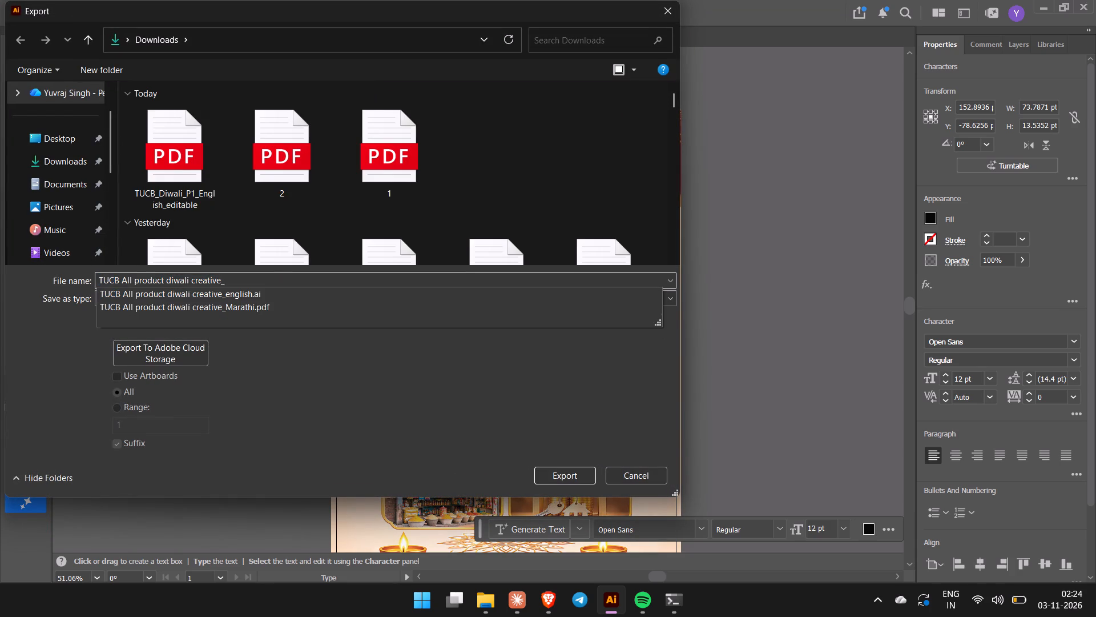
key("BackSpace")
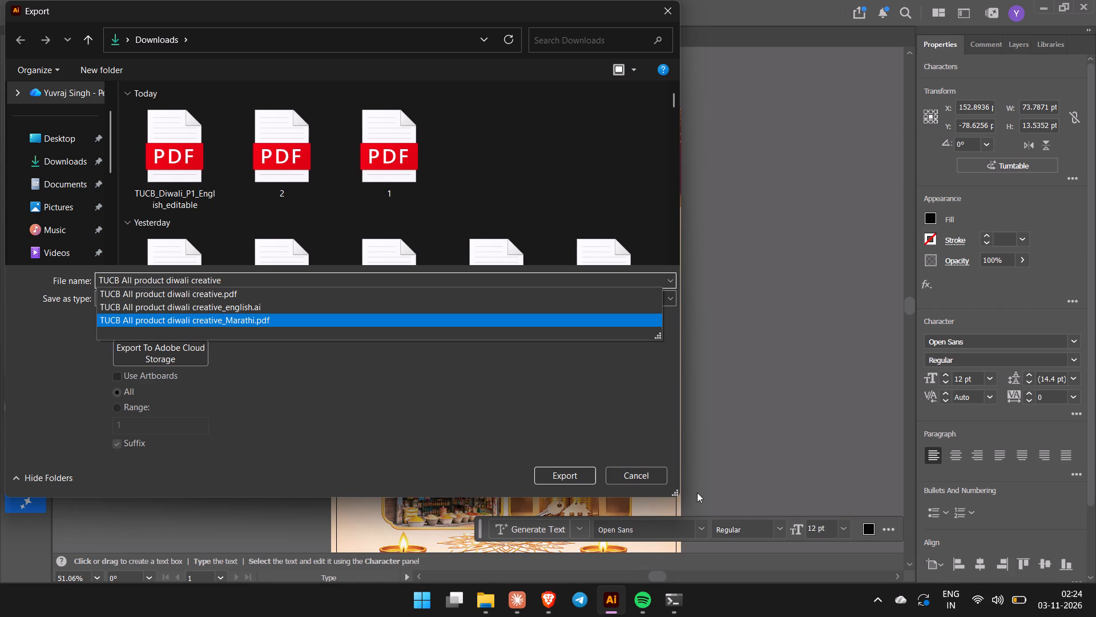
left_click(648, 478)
scroll(547, 359, "down", 2)
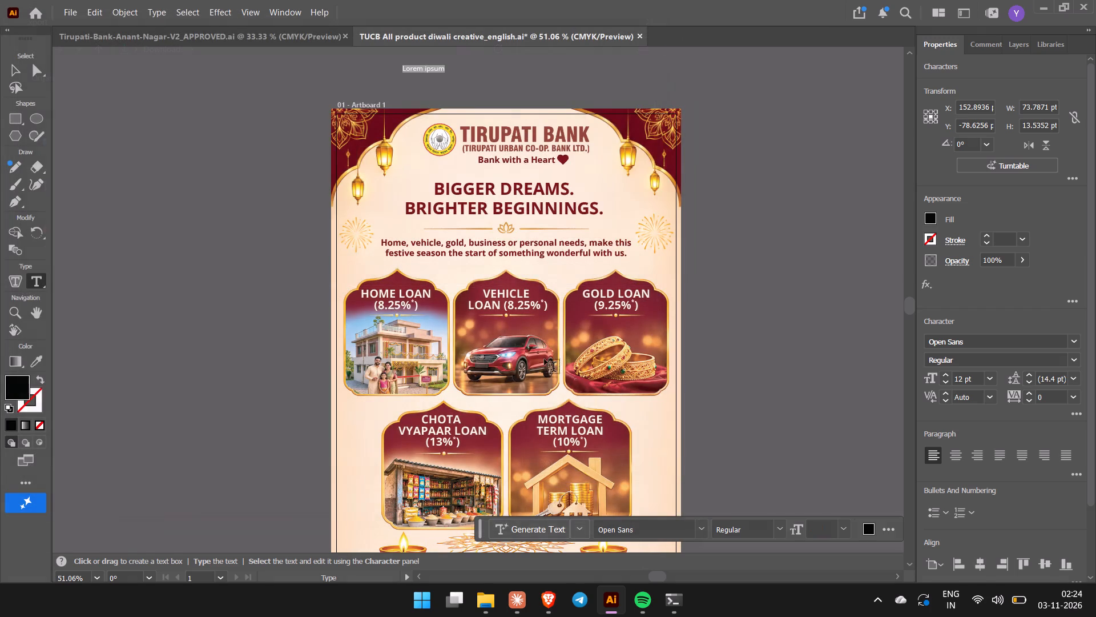
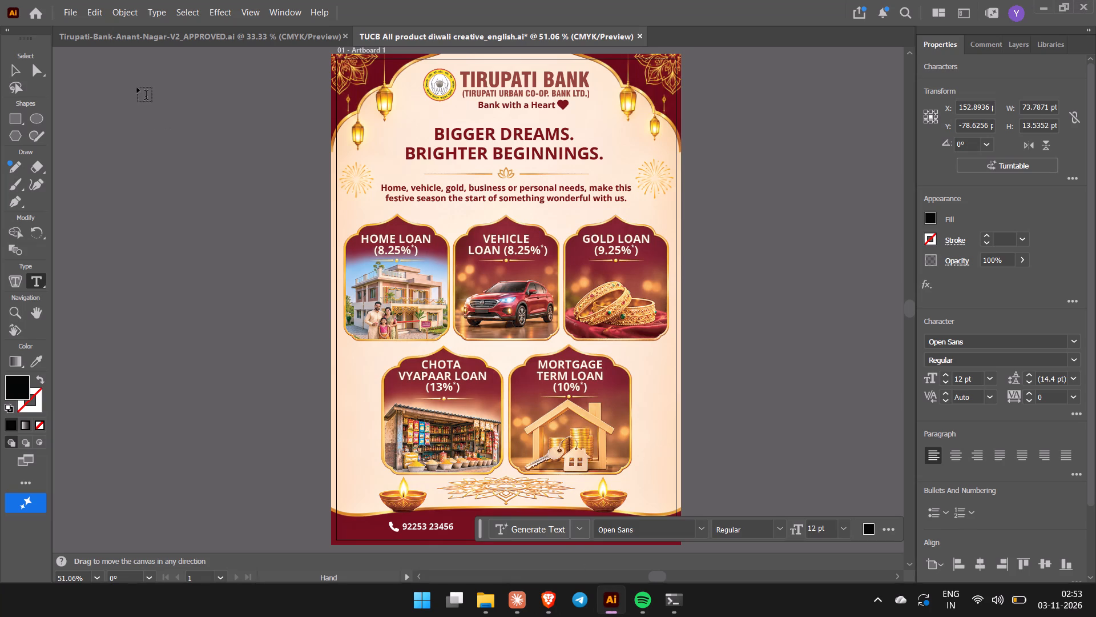
left_click(63, 11)
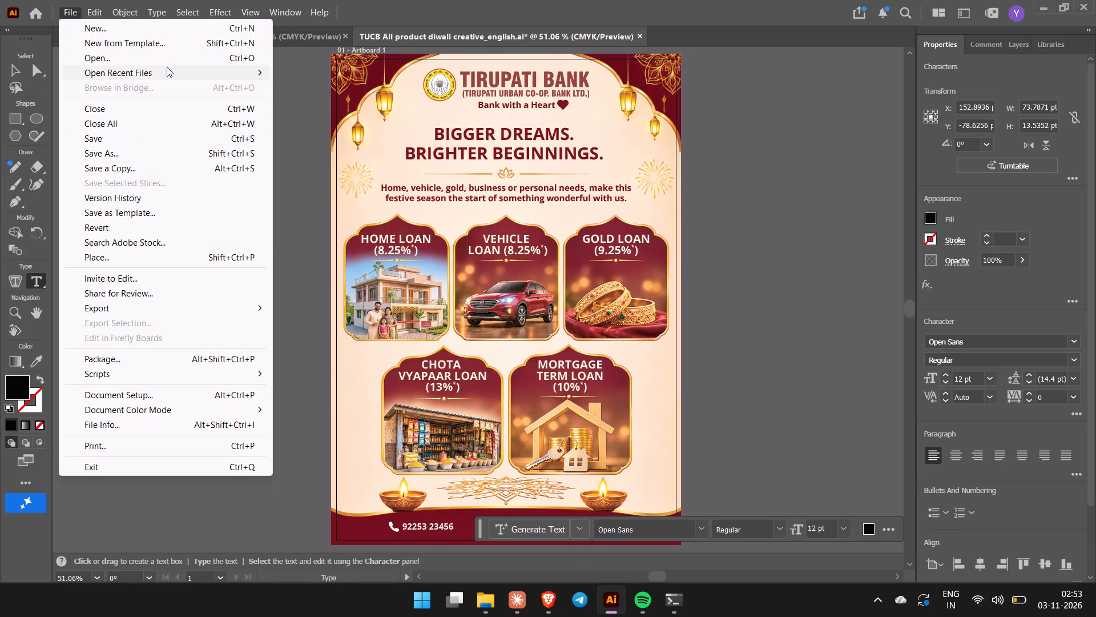
left_click(167, 67)
left_click(169, 61)
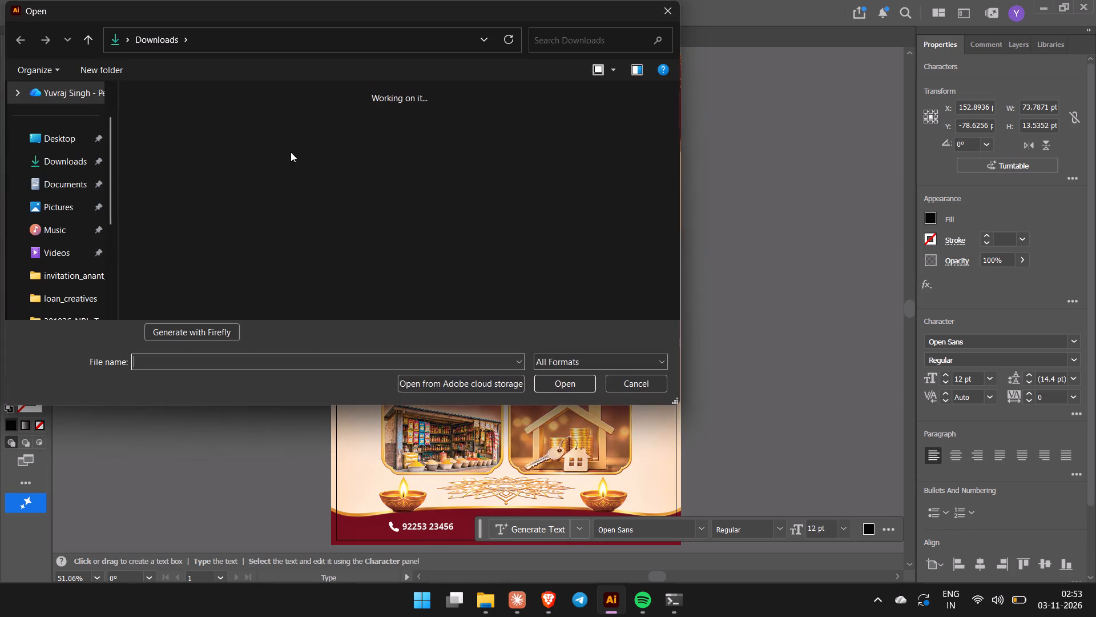
left_click(167, 139)
left_click(284, 162)
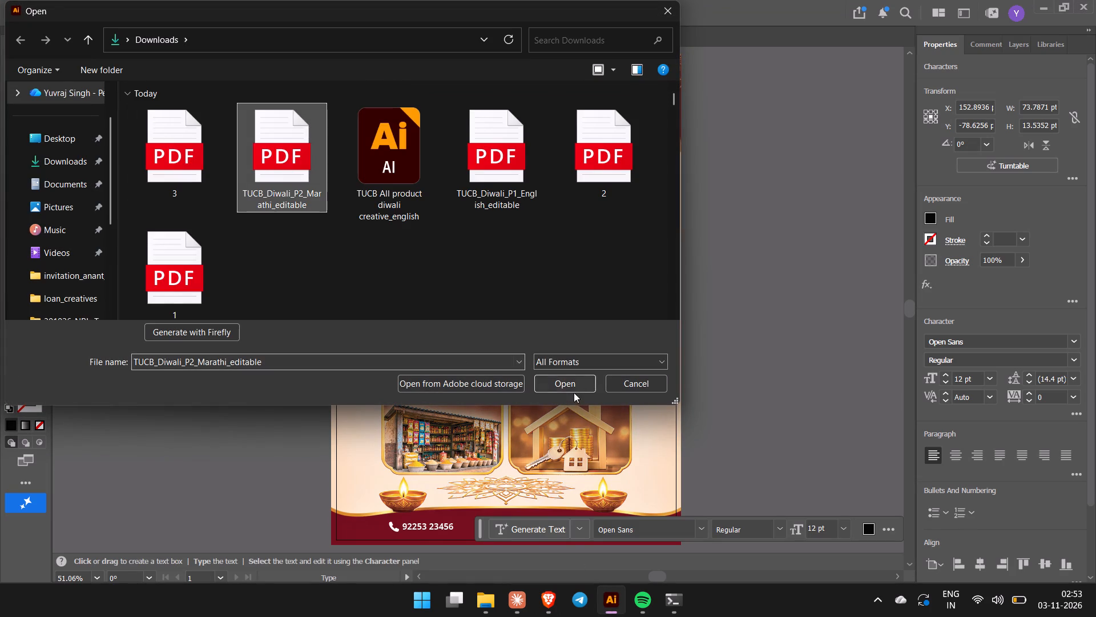
left_click(573, 382)
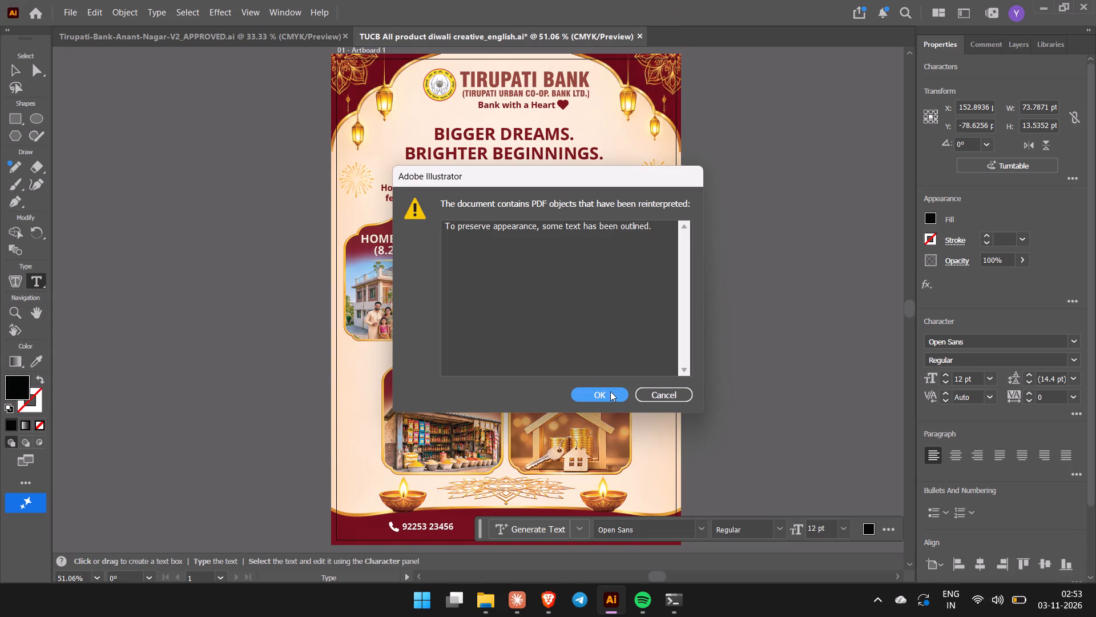
left_click(610, 395)
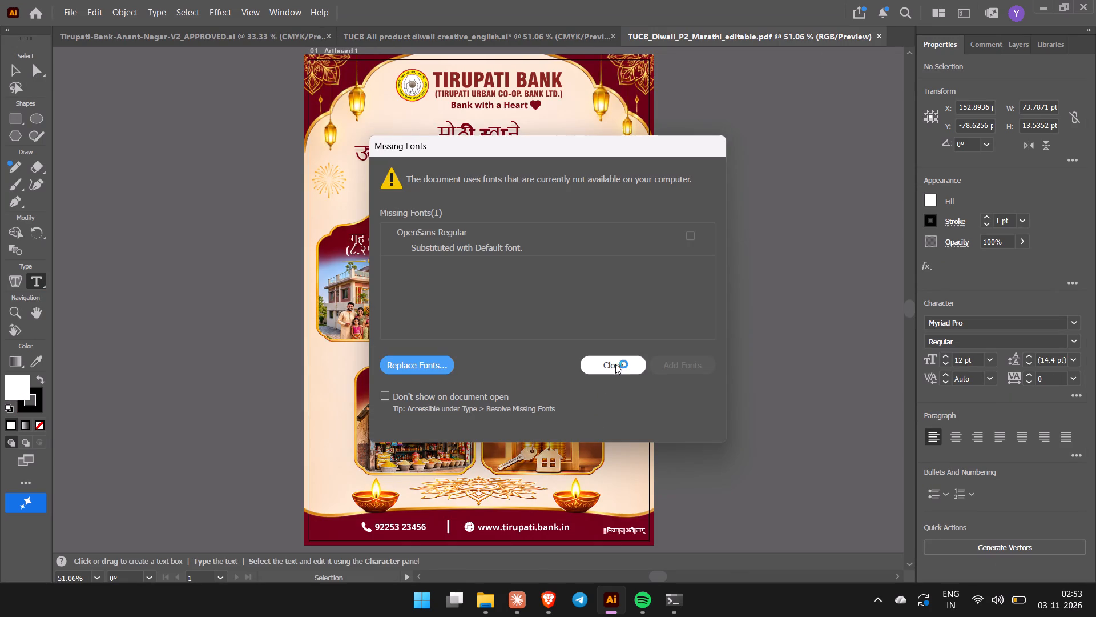
left_click(615, 364)
Examine how the Marathi heading, subtext and loan labels render across the artboard, up close at 66.67%.
scroll(719, 451, "down", 5)
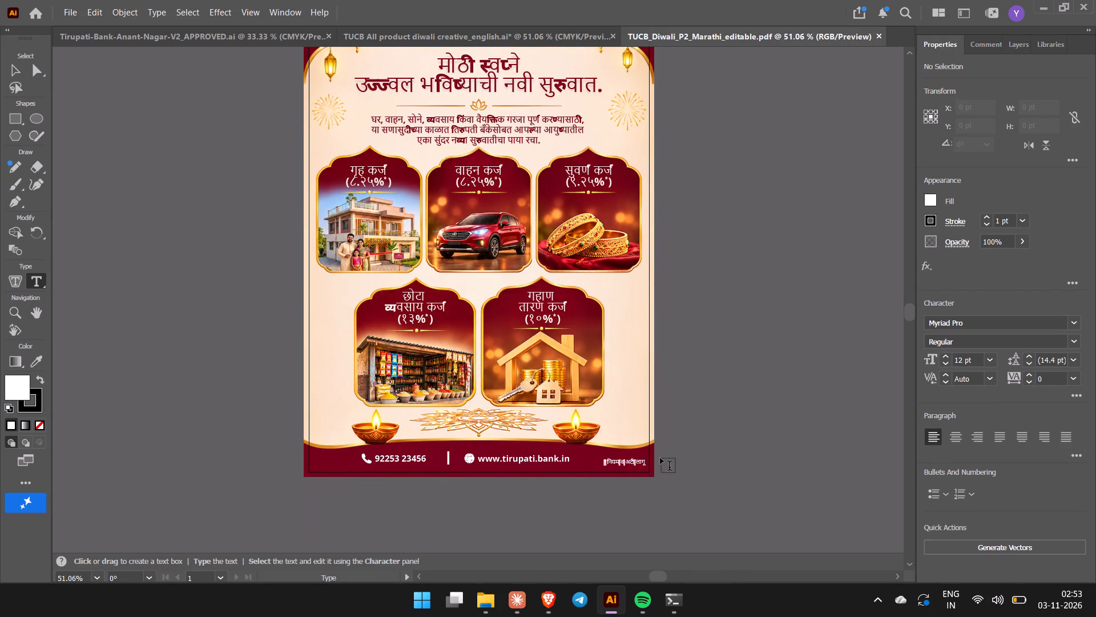
scroll(636, 466, "up", 7)
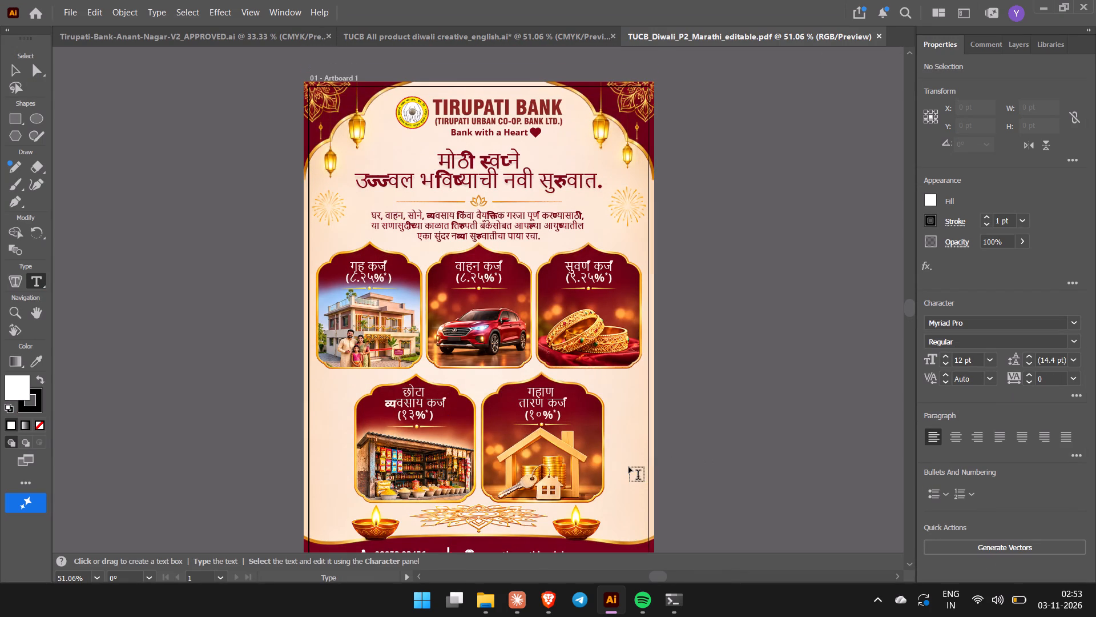
scroll(629, 467, "up", 3)
scroll(629, 467, "down", 5)
scroll(629, 463, "up", 5)
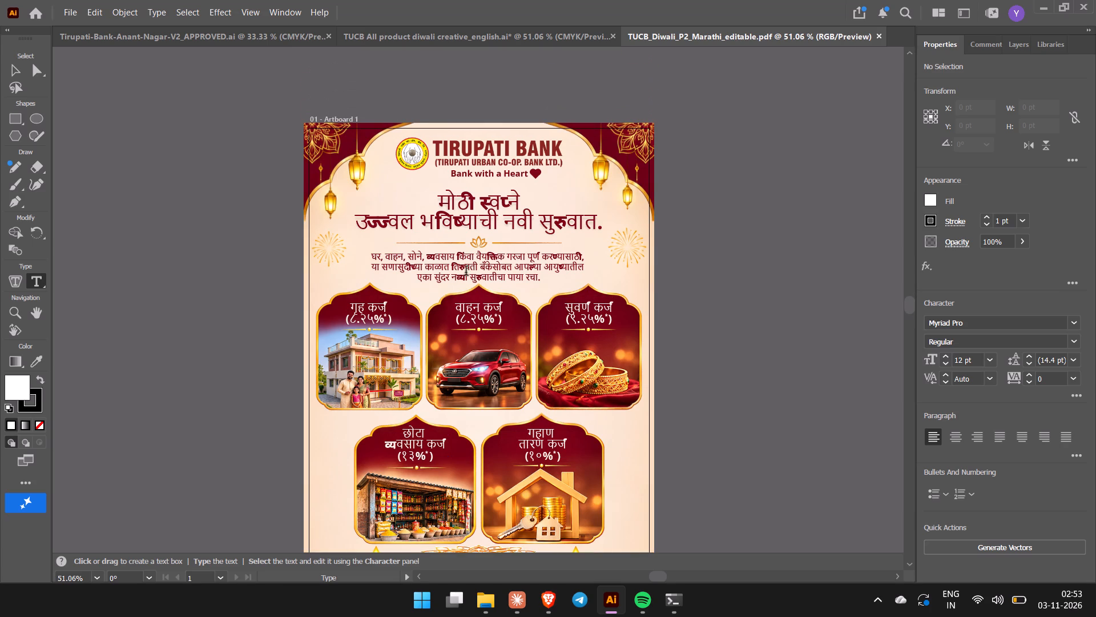
scroll(446, 278, "up", 4, "ctrl")
scroll(445, 279, "down", 4, "ctrl")
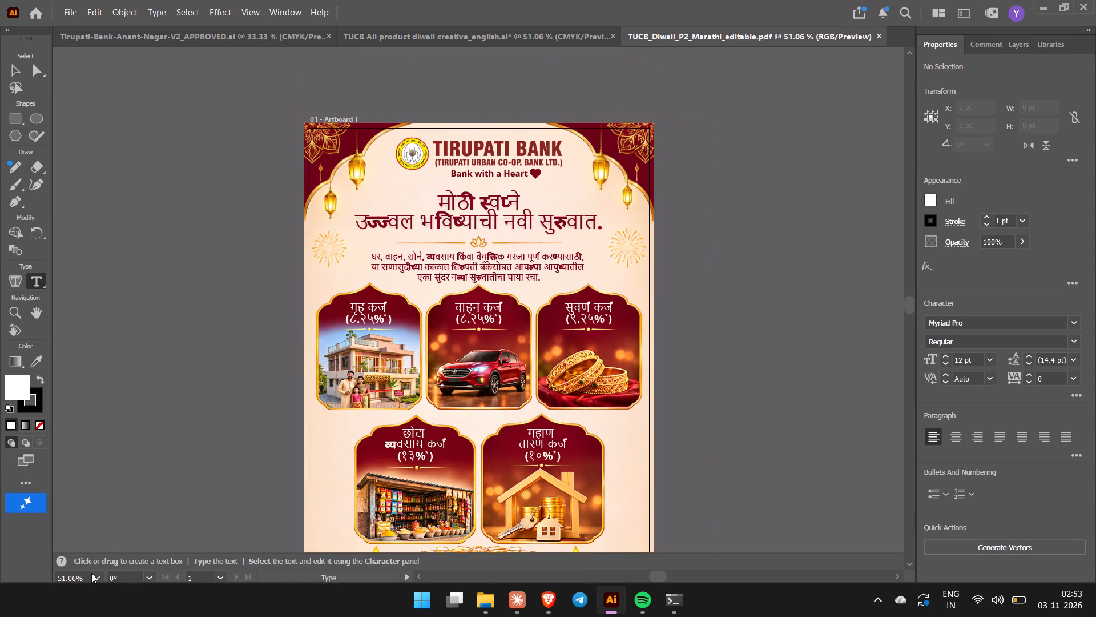
left_click(91, 573)
left_click(131, 404)
scroll(360, 288, "up", 2)
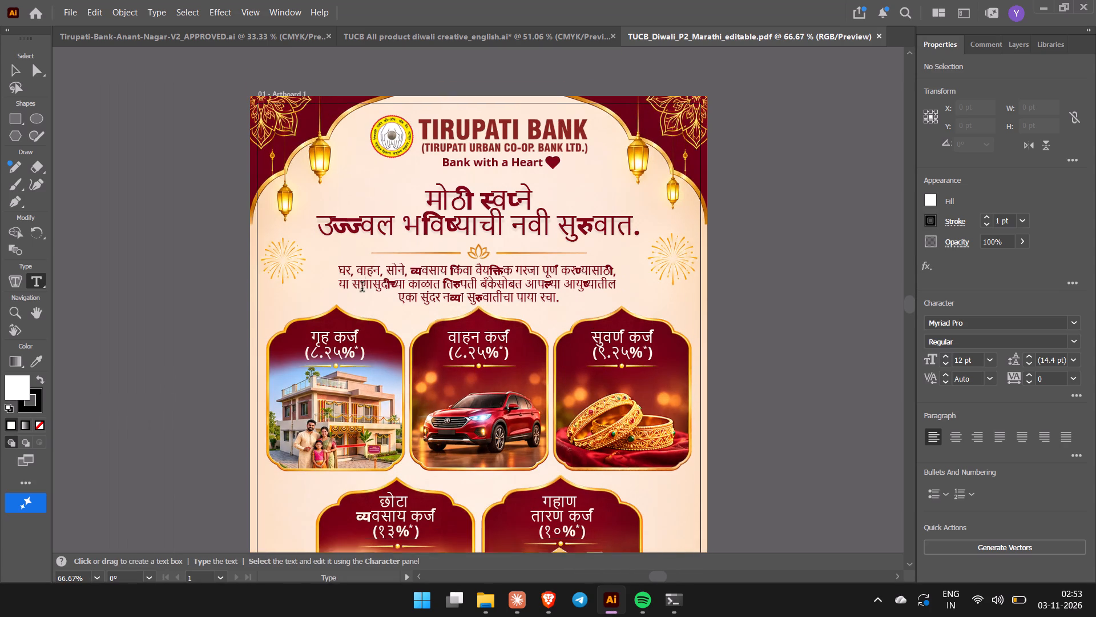
scroll(362, 288, "up", 1)
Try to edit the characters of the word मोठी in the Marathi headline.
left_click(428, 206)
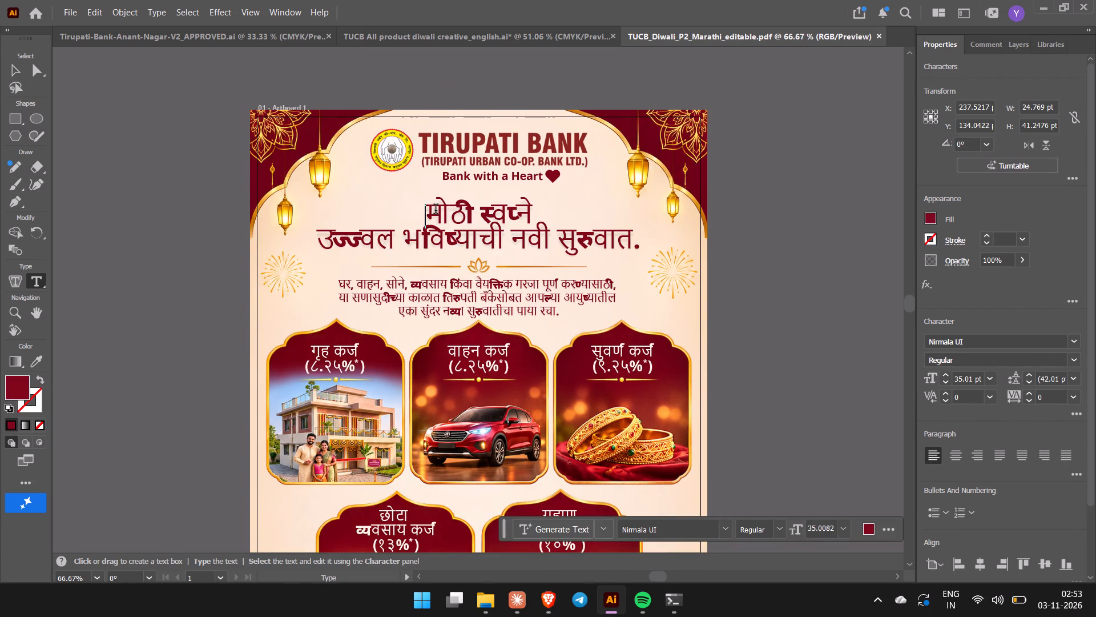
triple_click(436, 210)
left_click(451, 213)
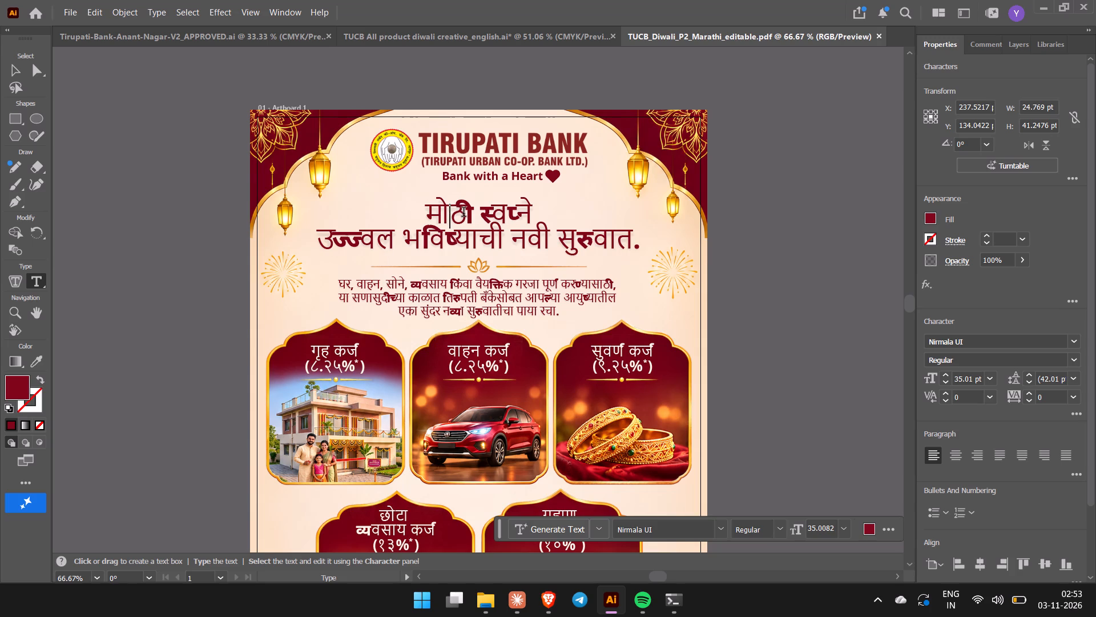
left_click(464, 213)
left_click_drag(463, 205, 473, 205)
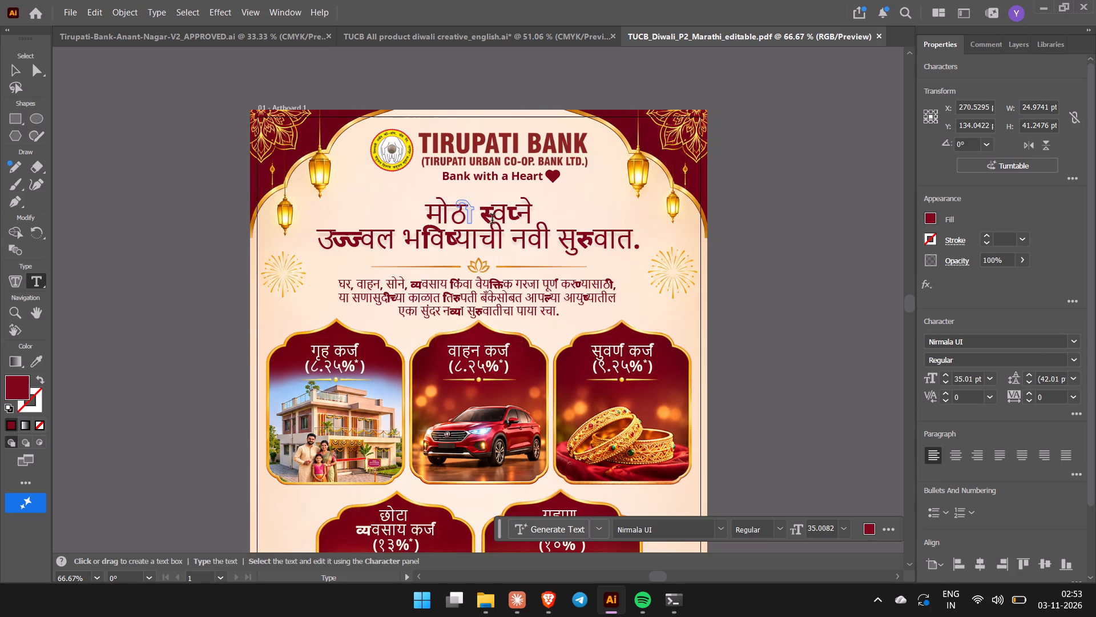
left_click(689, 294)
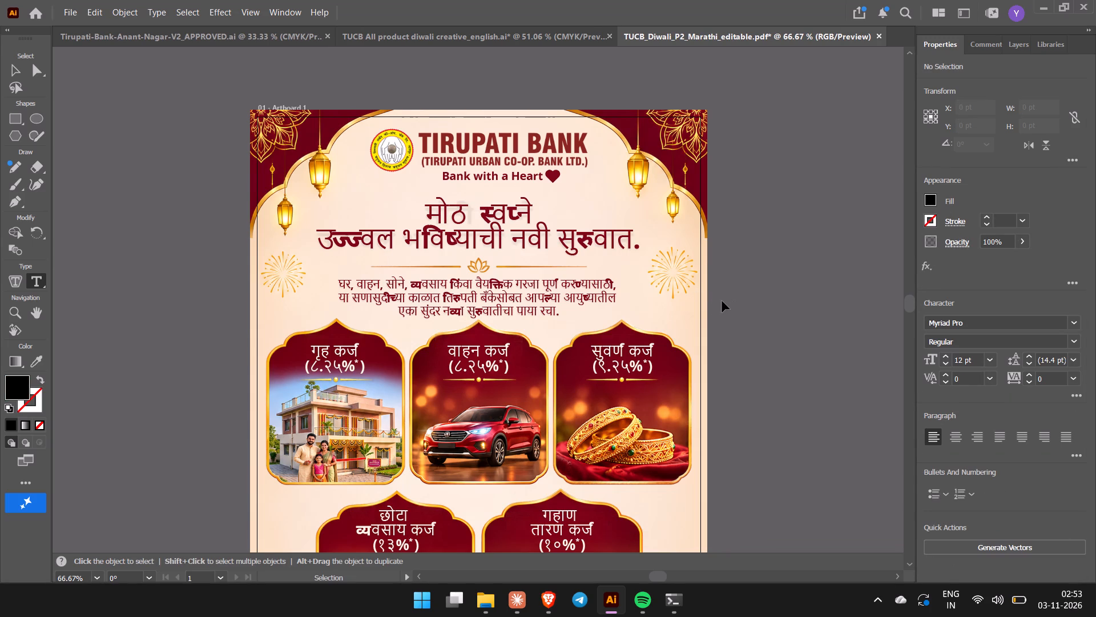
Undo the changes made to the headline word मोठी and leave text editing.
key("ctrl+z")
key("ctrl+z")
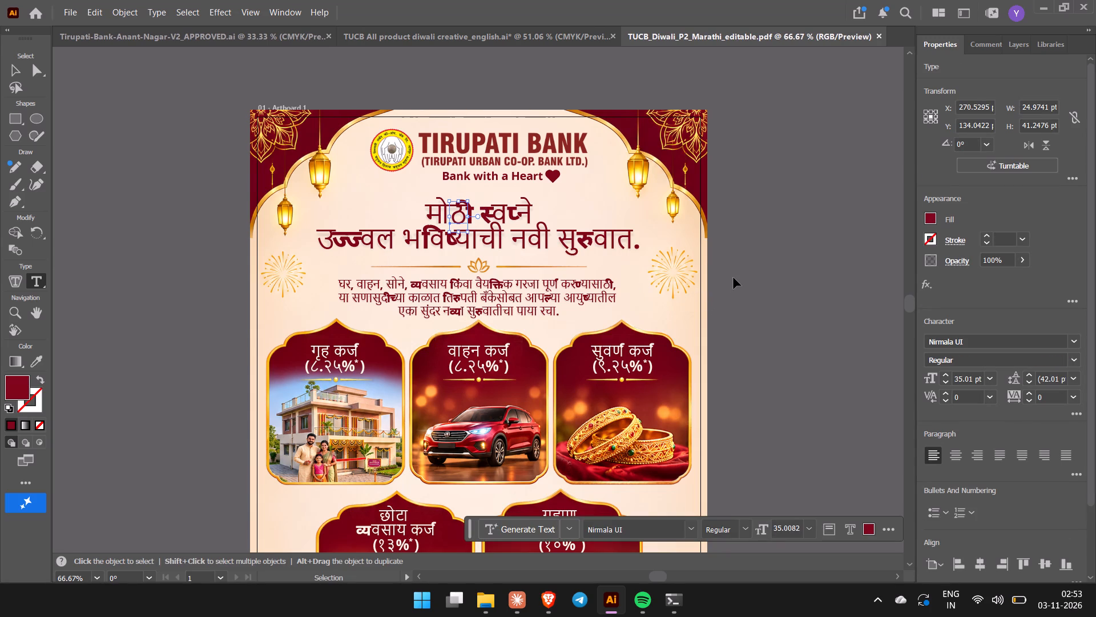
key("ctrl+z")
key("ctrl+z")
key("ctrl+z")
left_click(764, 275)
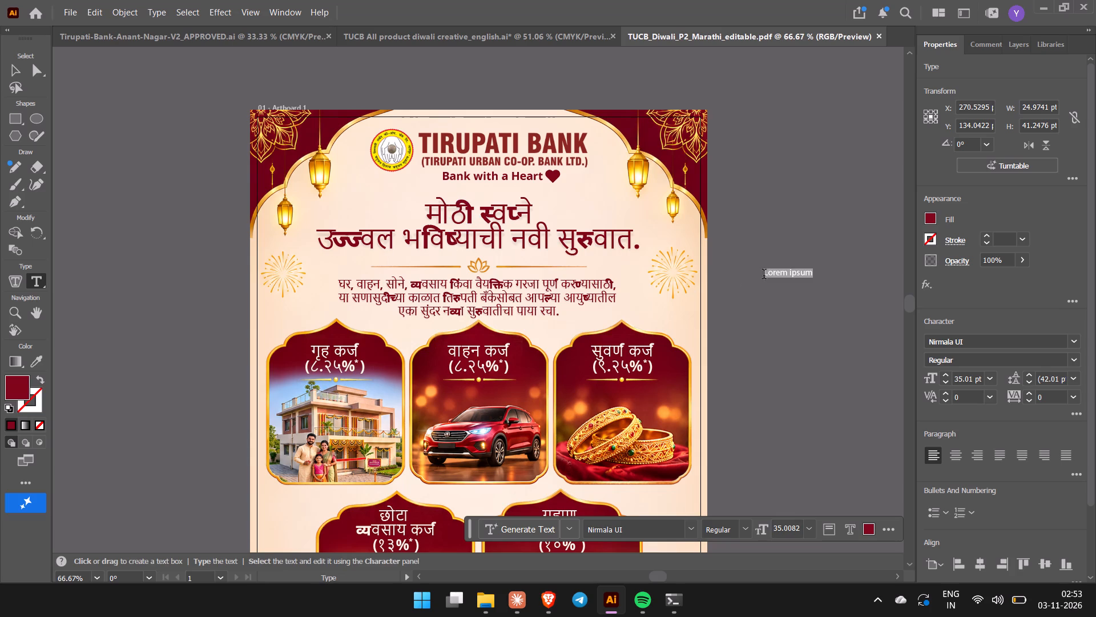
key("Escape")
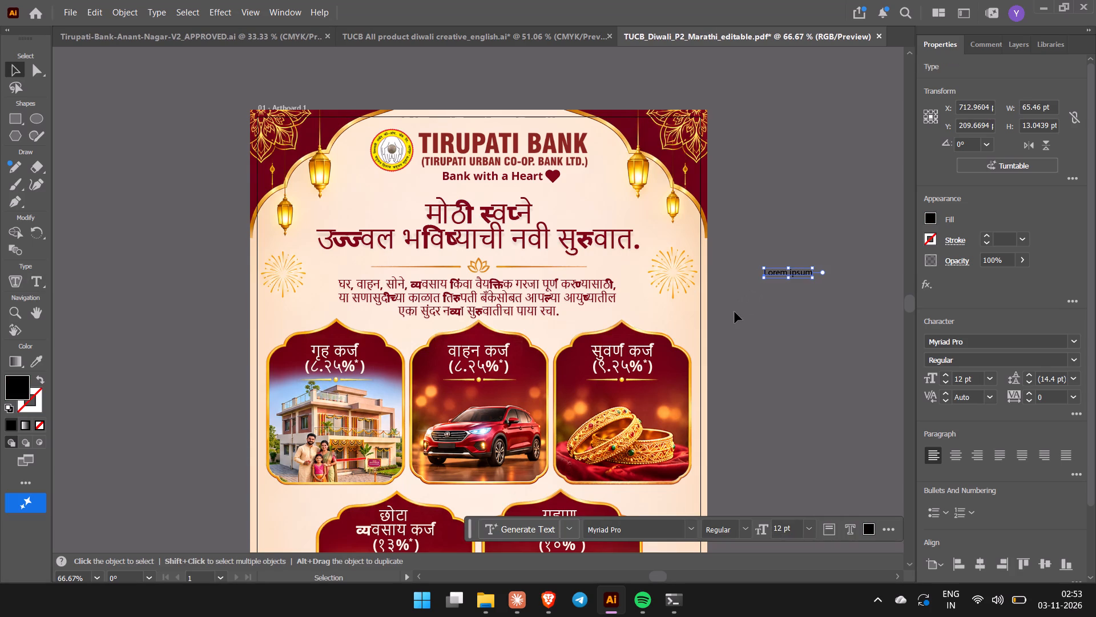
Delete the stray Lorem ipsum placeholder text beside the artboard.
key("Delete")
Examine how the Marathi headline, subtext, loan card labels and footer note render across the whole artboard.
scroll(724, 306, "down", 10)
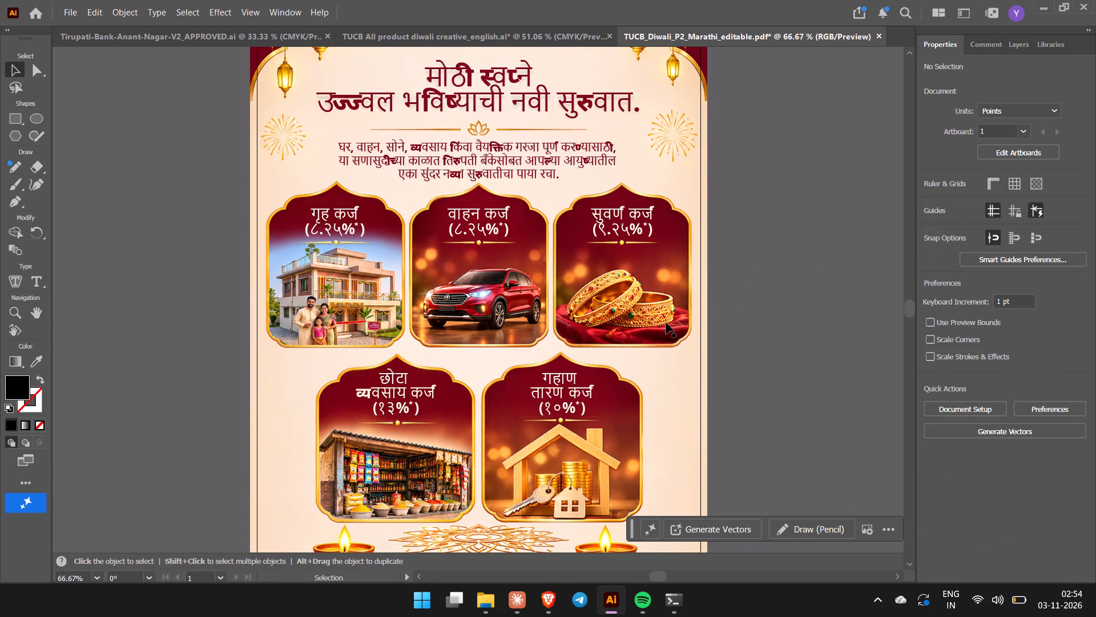
scroll(666, 323, "up", 8)
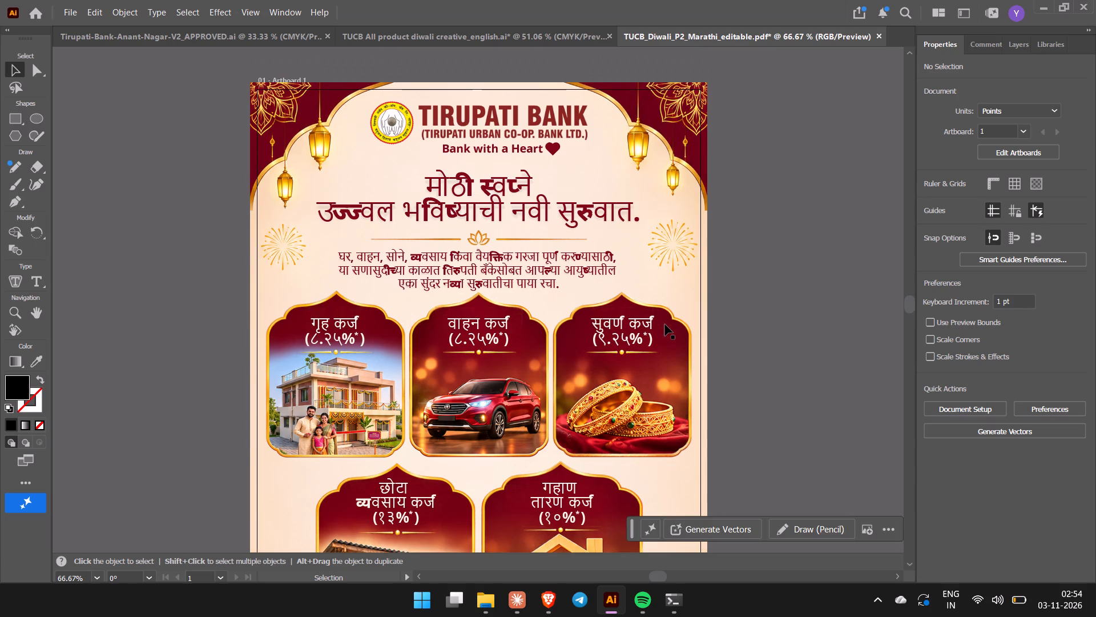
scroll(665, 324, "down", 15)
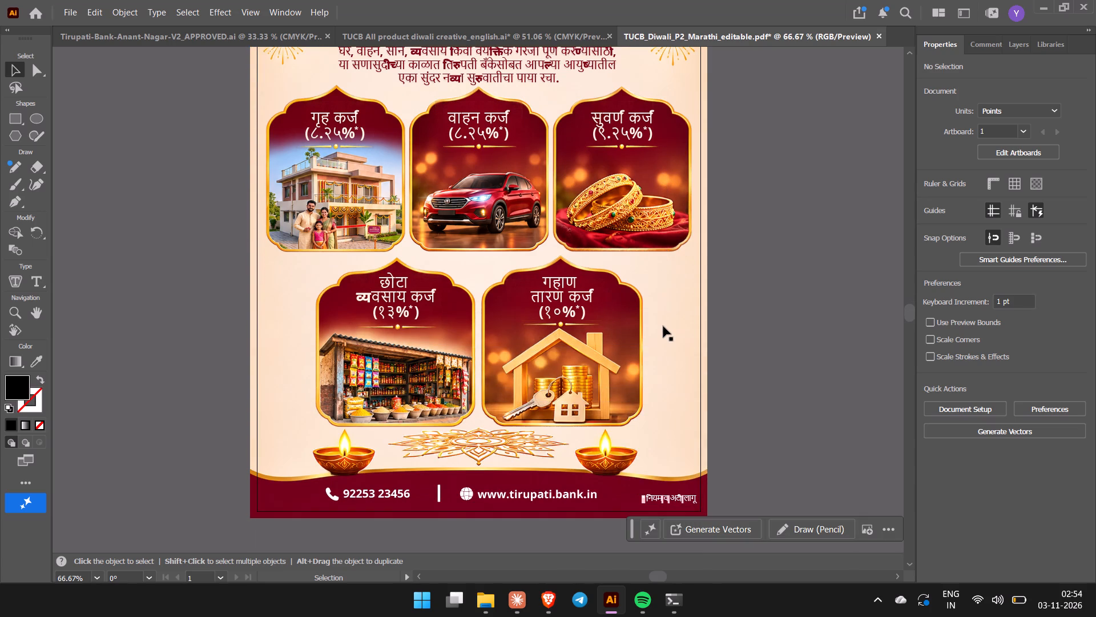
scroll(663, 326, "up", 5)
scroll(662, 328, "down", 6)
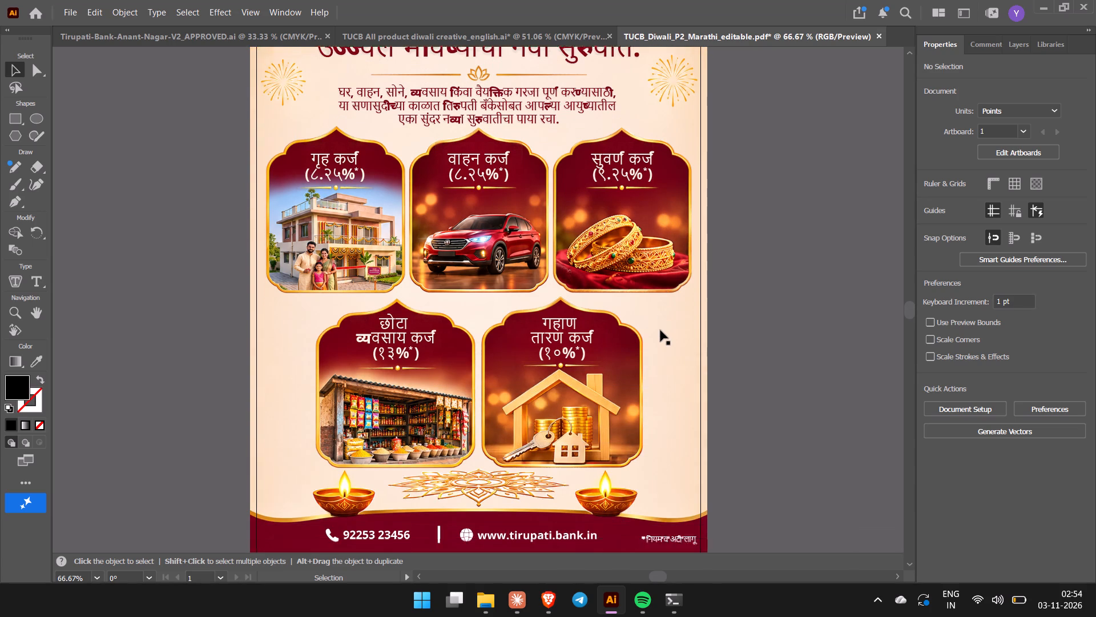
scroll(660, 330, "up", 14)
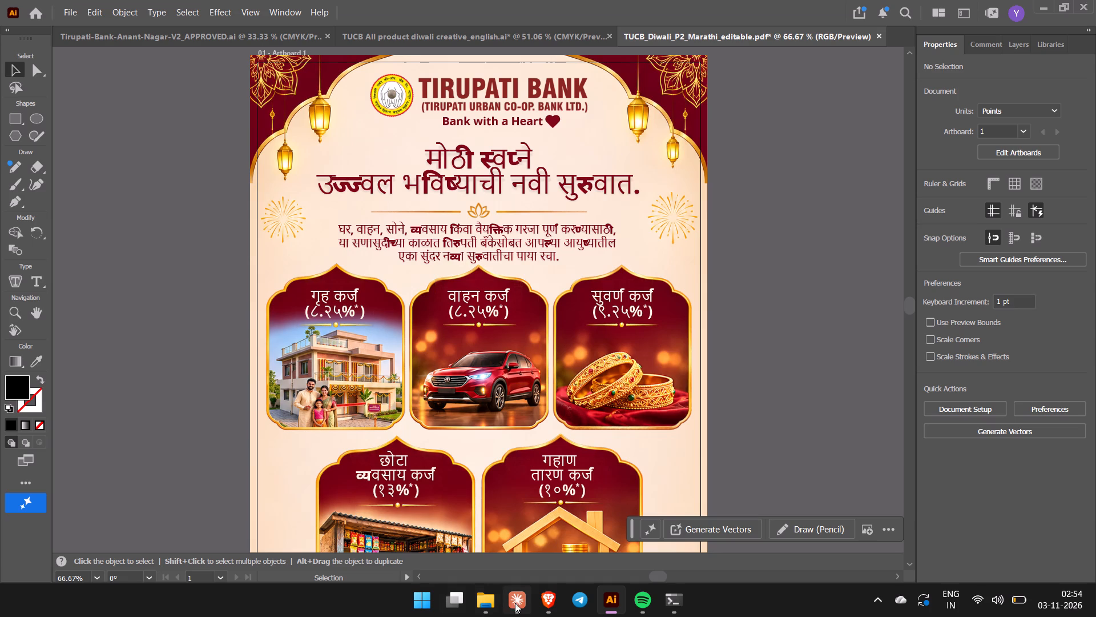
Switch to the Canva design in Brave and review the original Marathi and English loan creatives on pages 1 to 4.
left_click(549, 601)
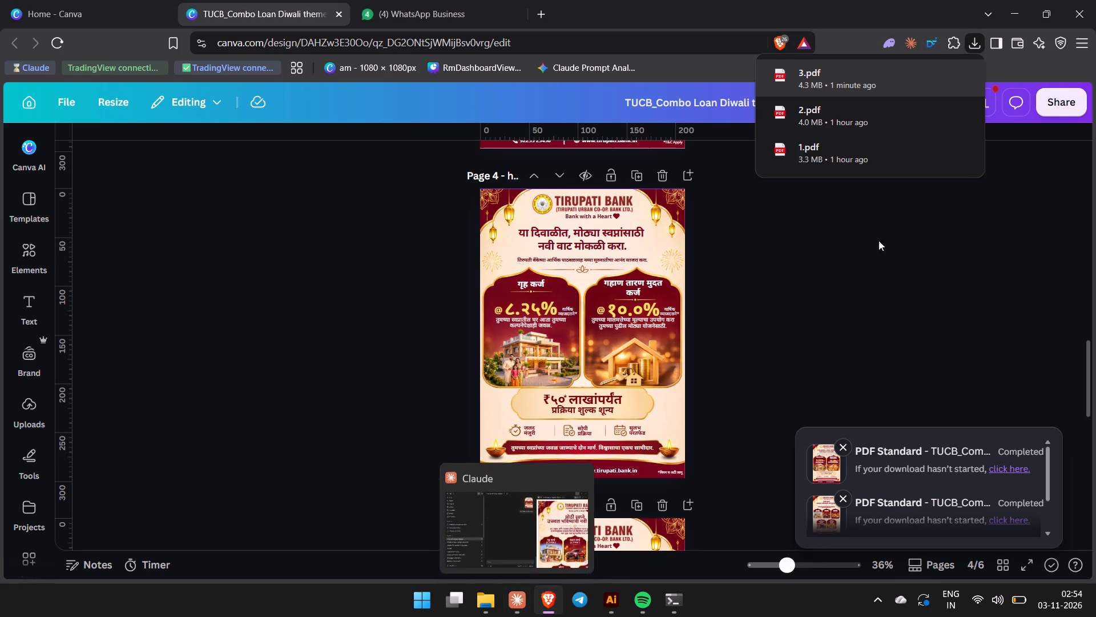
left_click(887, 238)
scroll(653, 341, "up", 10)
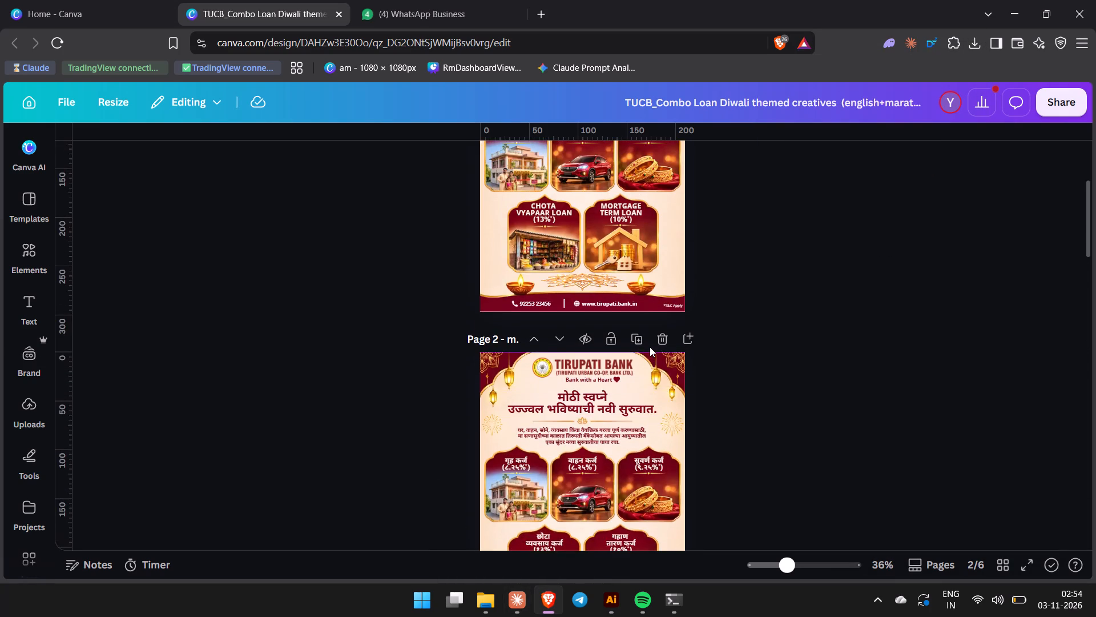
scroll(650, 347, "up", 7)
scroll(648, 347, "down", 4)
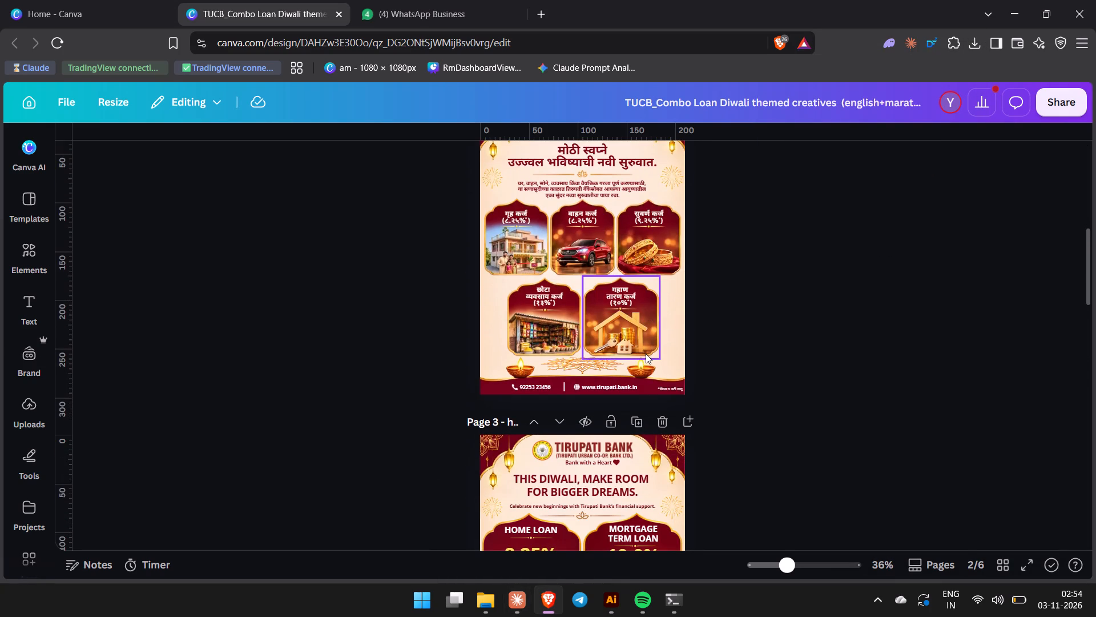
scroll(646, 354, "down", 3)
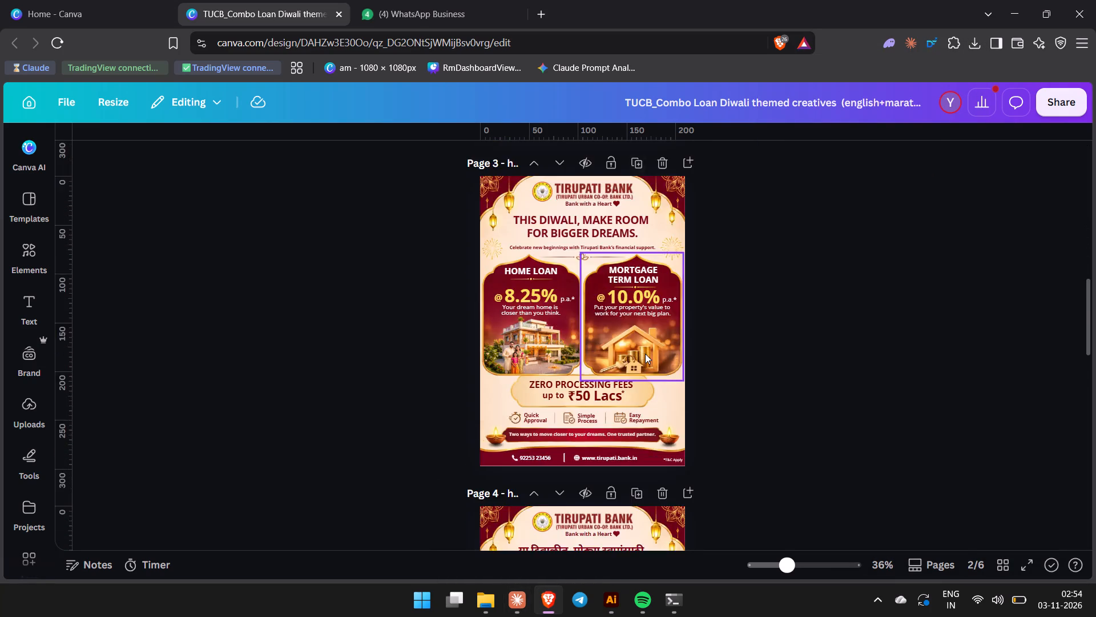
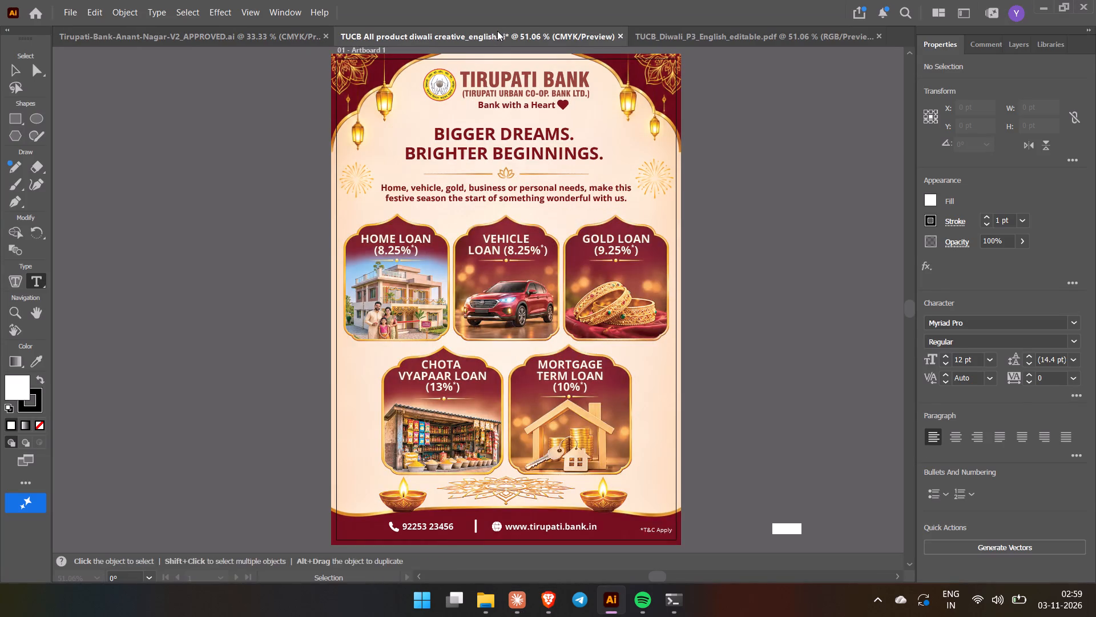
left_click(731, 34)
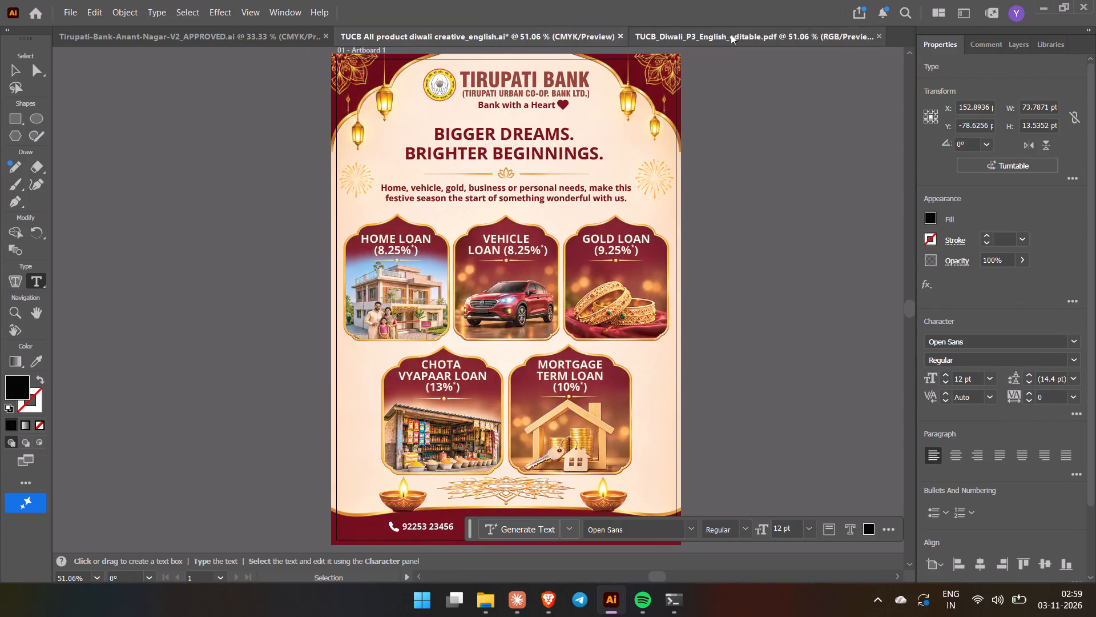
left_click(495, 35)
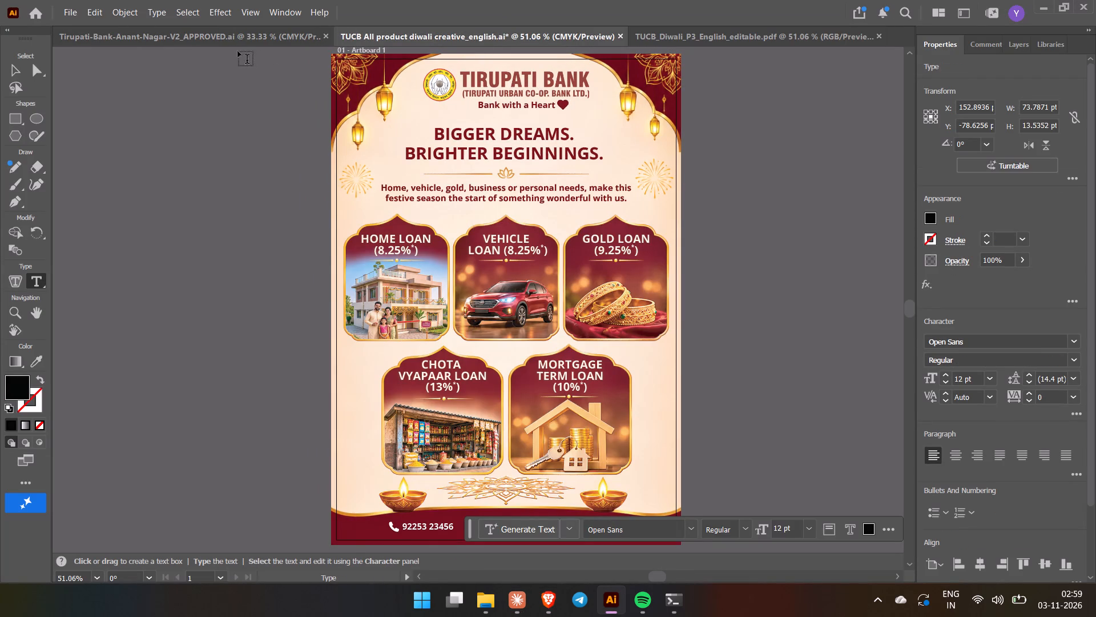
left_click(223, 34)
left_click(487, 34)
left_click(704, 38)
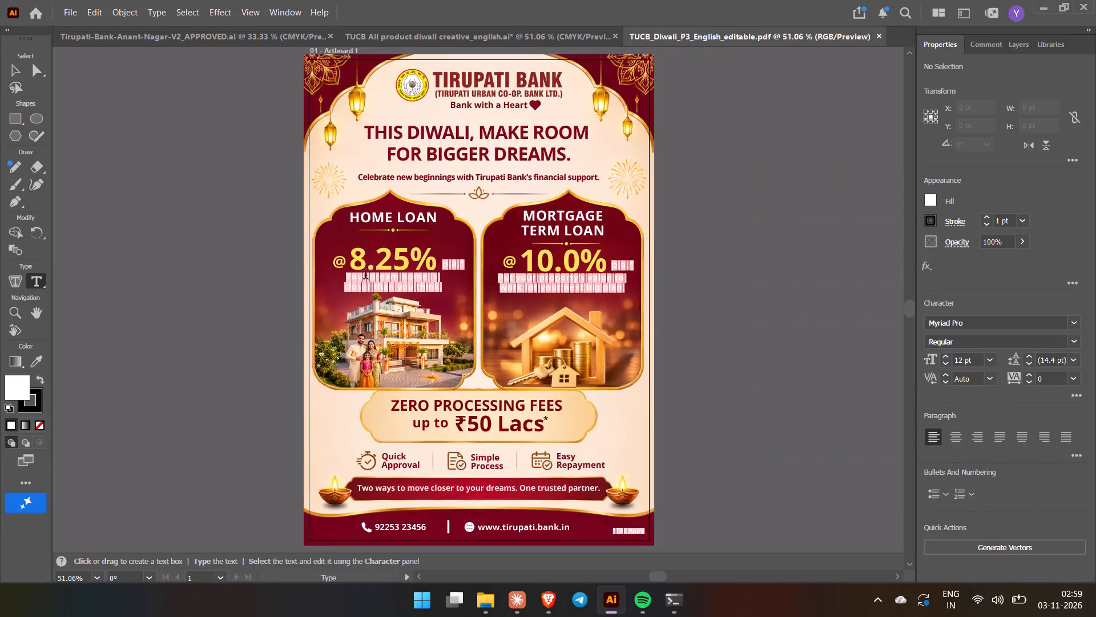
Set the letters "p" and "a" of the "p.a.*" text beside the 8.25% home loan rate to Open Sans Regular.
left_click(447, 266)
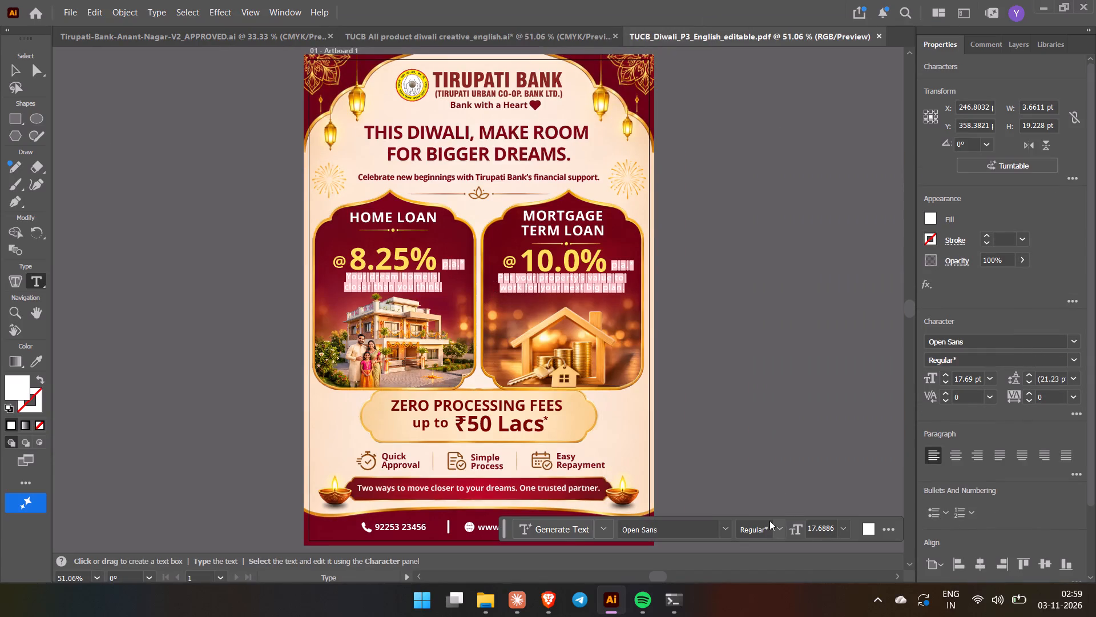
left_click(772, 413)
key("v")
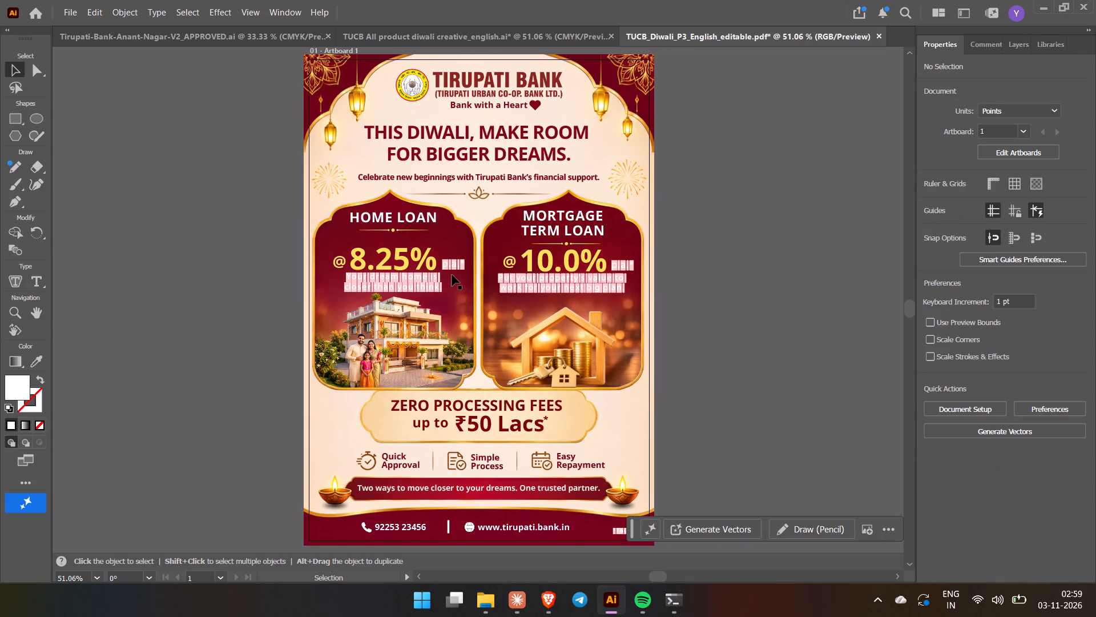
left_click(447, 265)
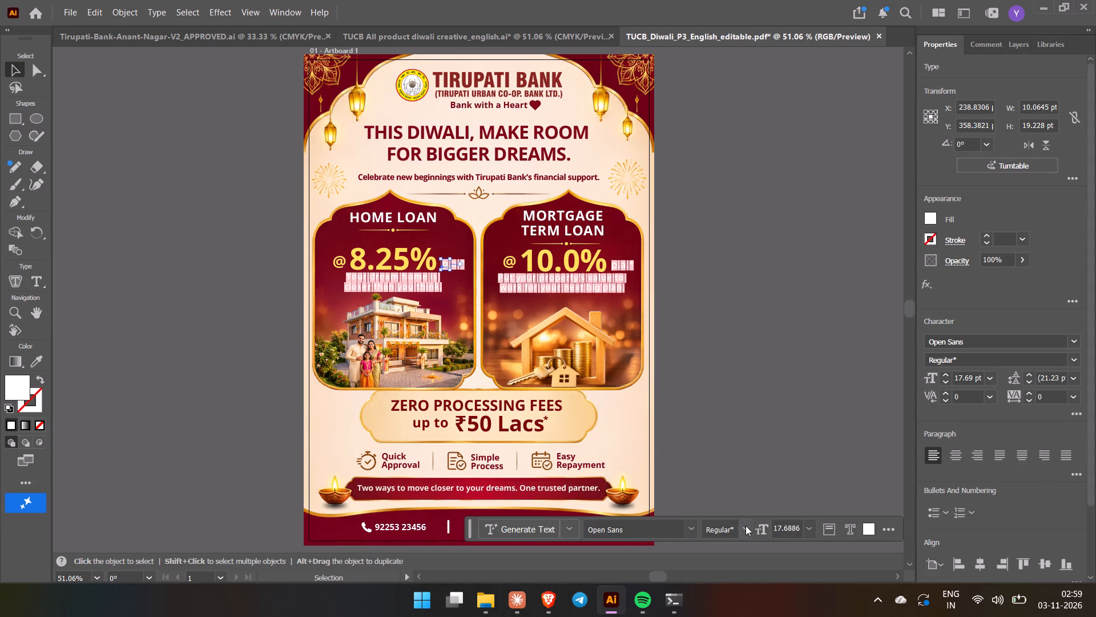
left_click(746, 526)
left_click(736, 373)
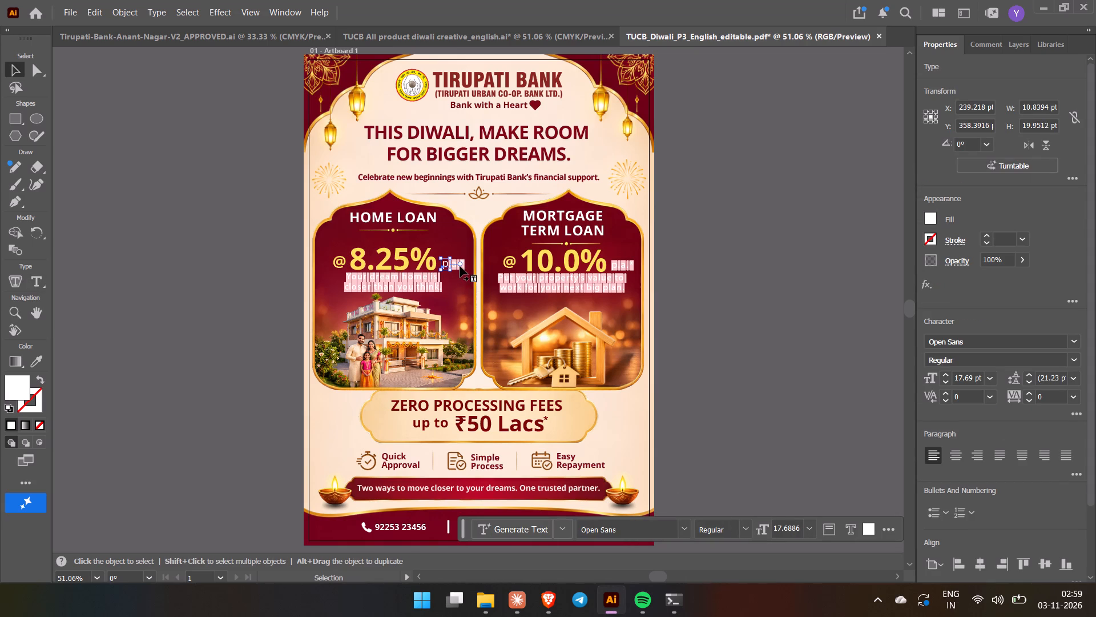
left_click(460, 266)
left_click(456, 265)
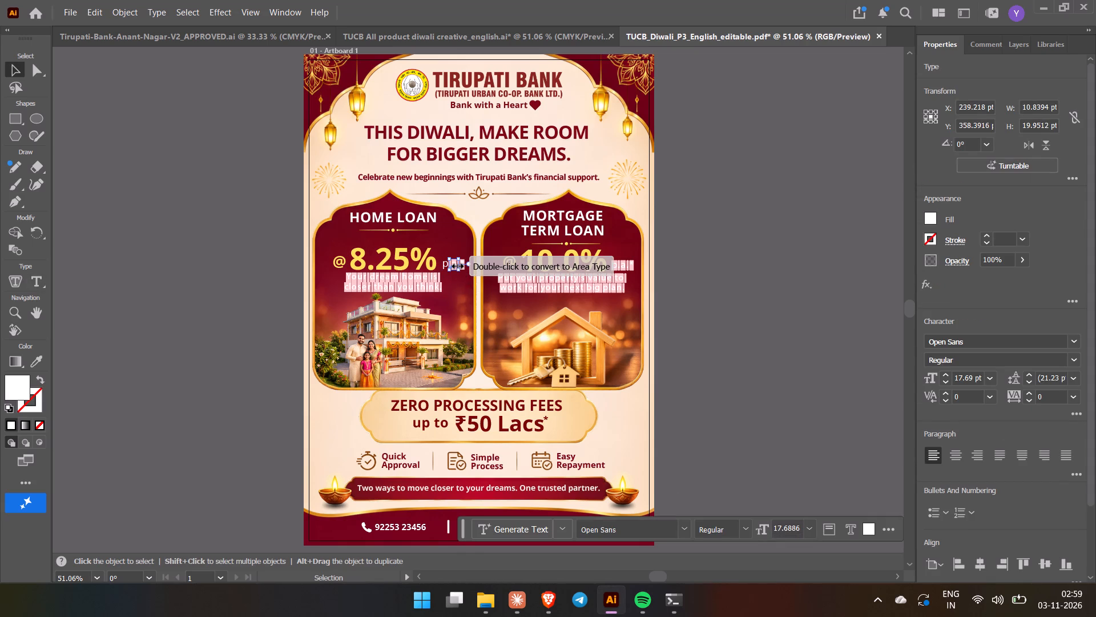
left_click(744, 526)
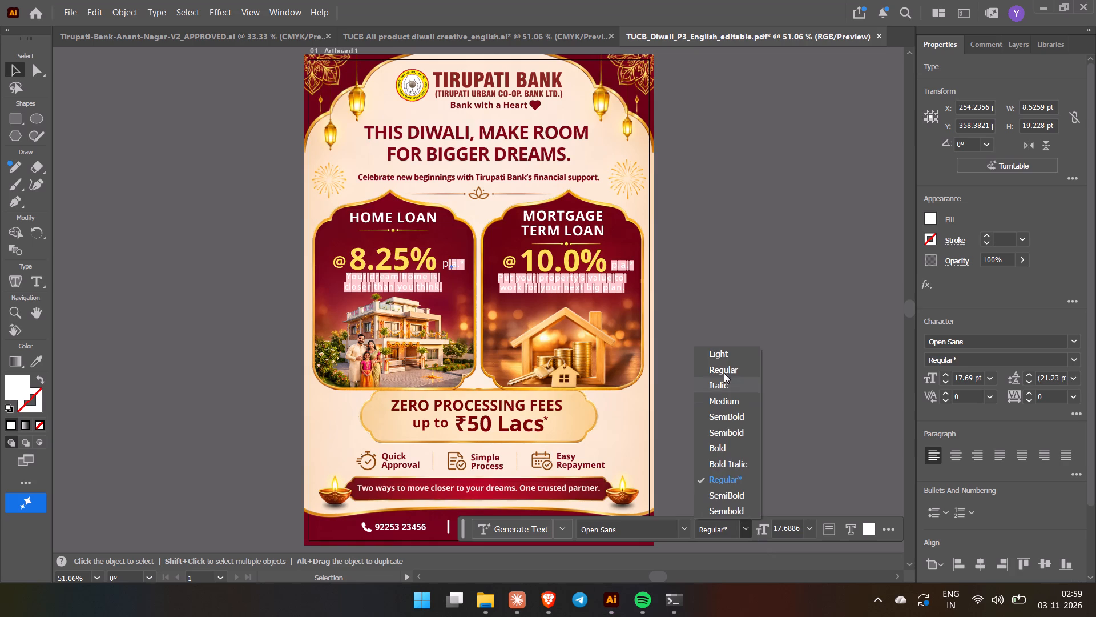
left_click(724, 367)
left_click(723, 367)
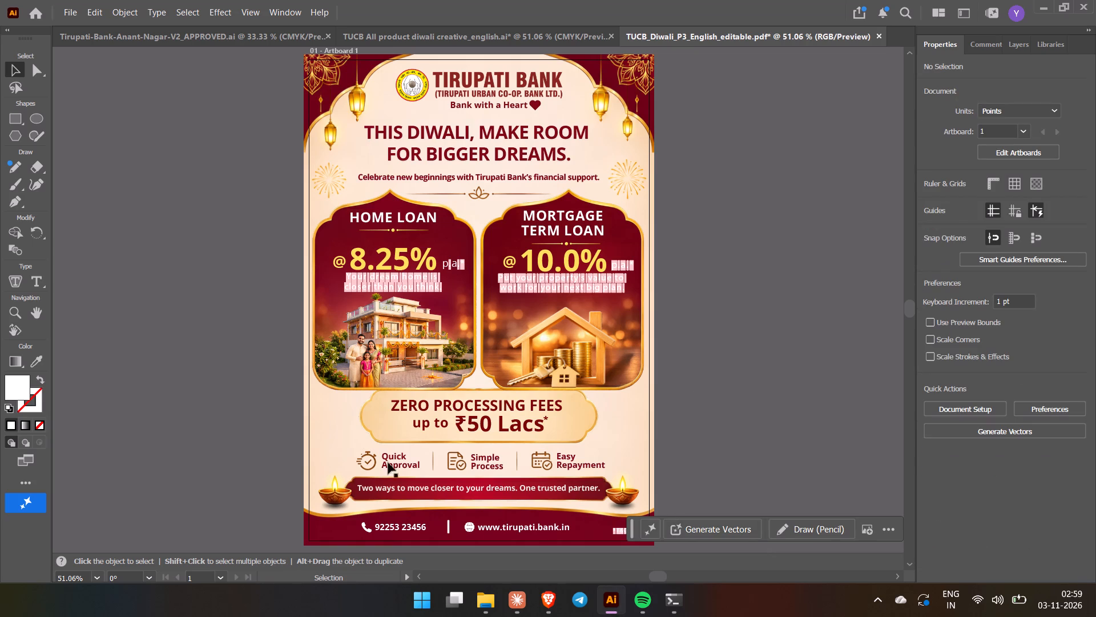
Set both periods and the asterisk of the home loan's "p.a.*" text to Open Sans Regular.
left_click(94, 578)
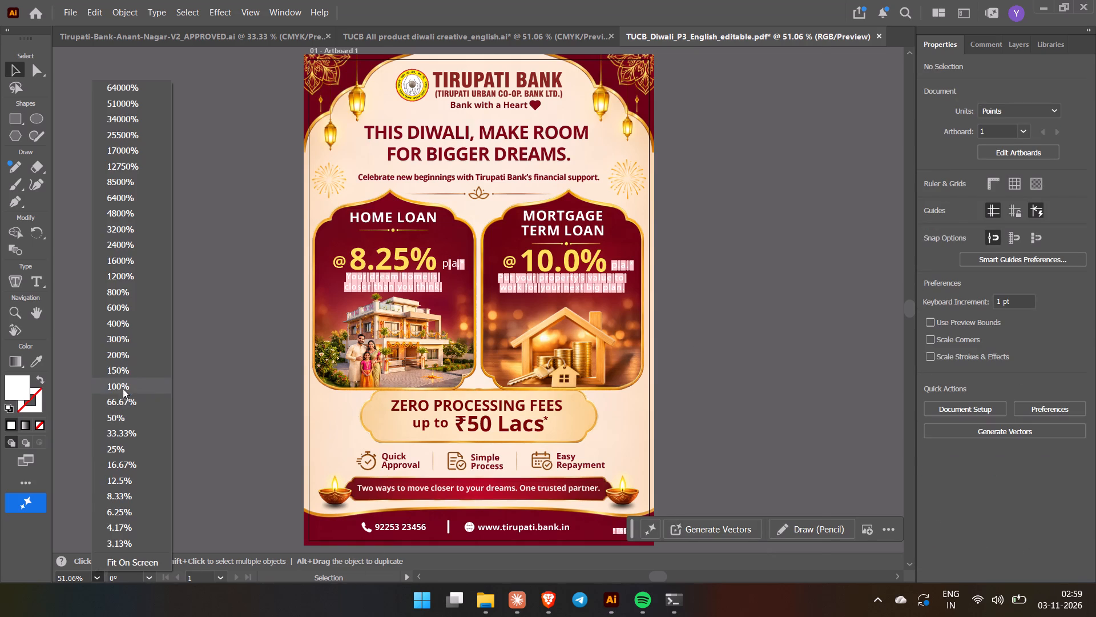
left_click(123, 388)
left_click(423, 230)
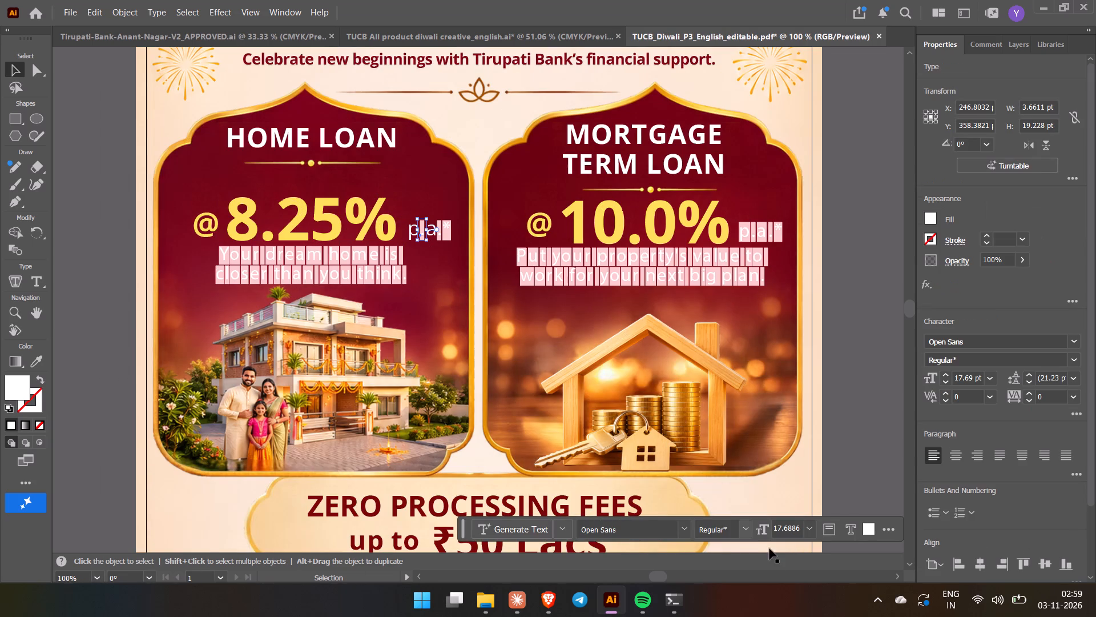
left_click(751, 527)
left_click(732, 364)
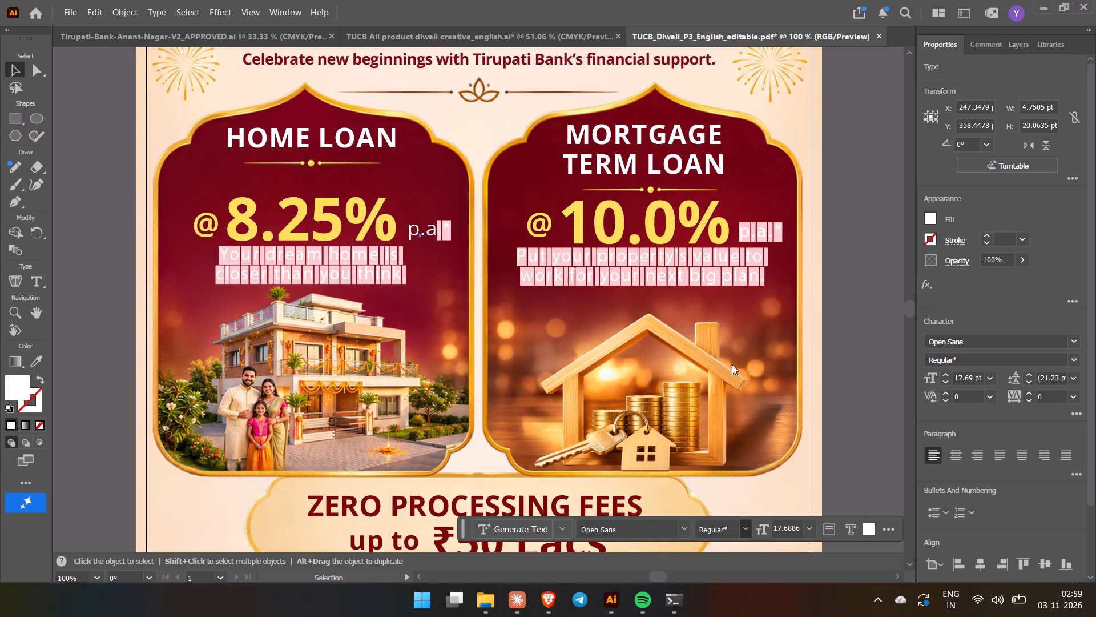
left_click(440, 237)
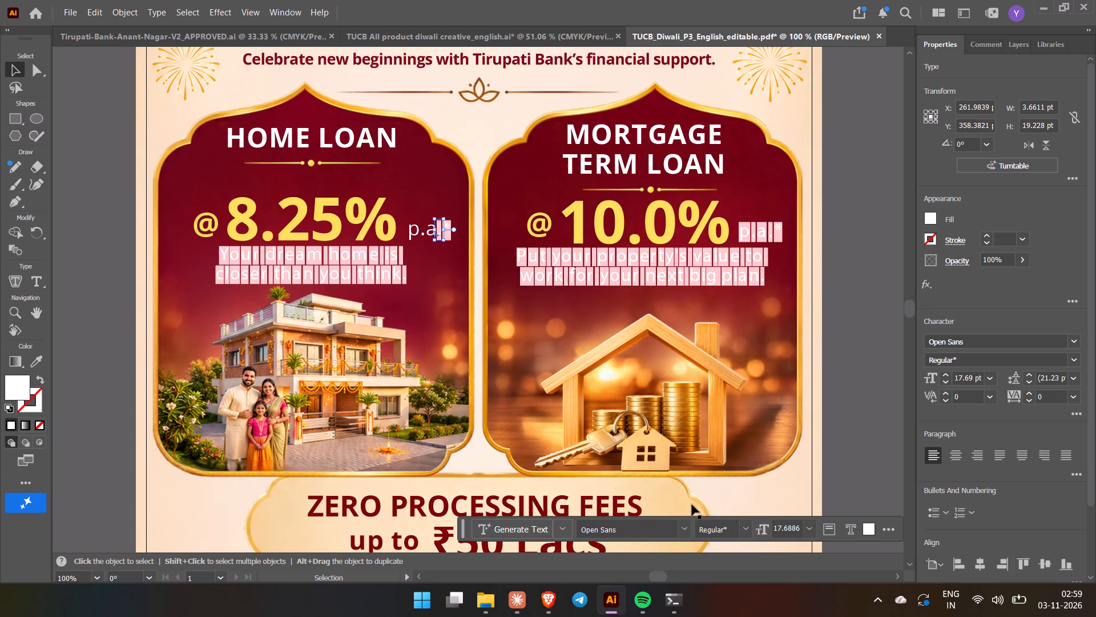
left_click(746, 530)
left_click(719, 370)
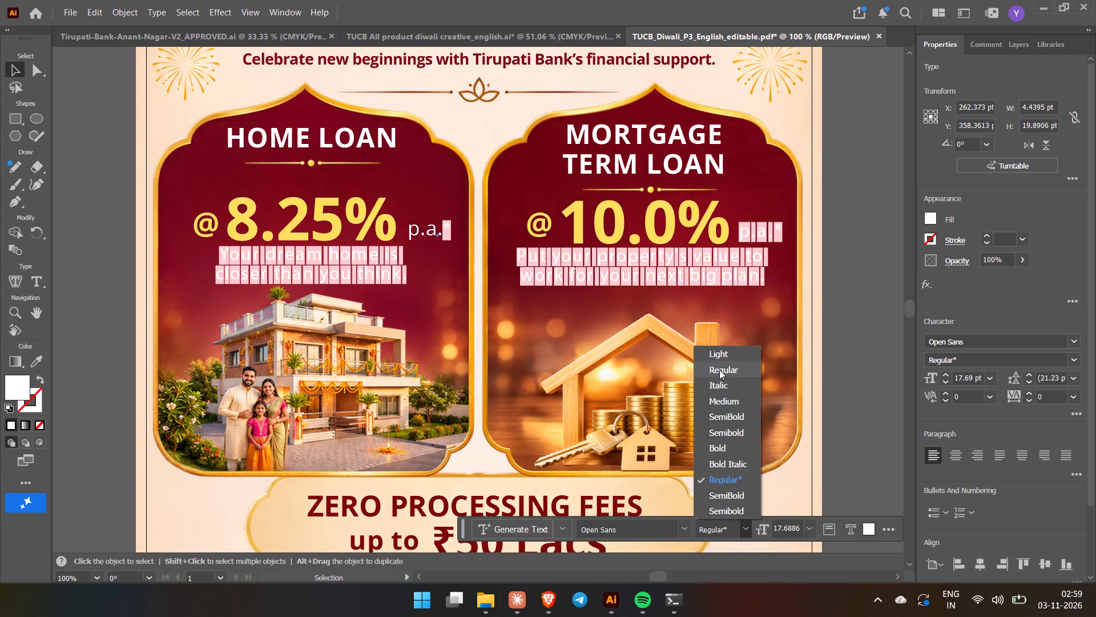
left_click(452, 238)
left_click(450, 234)
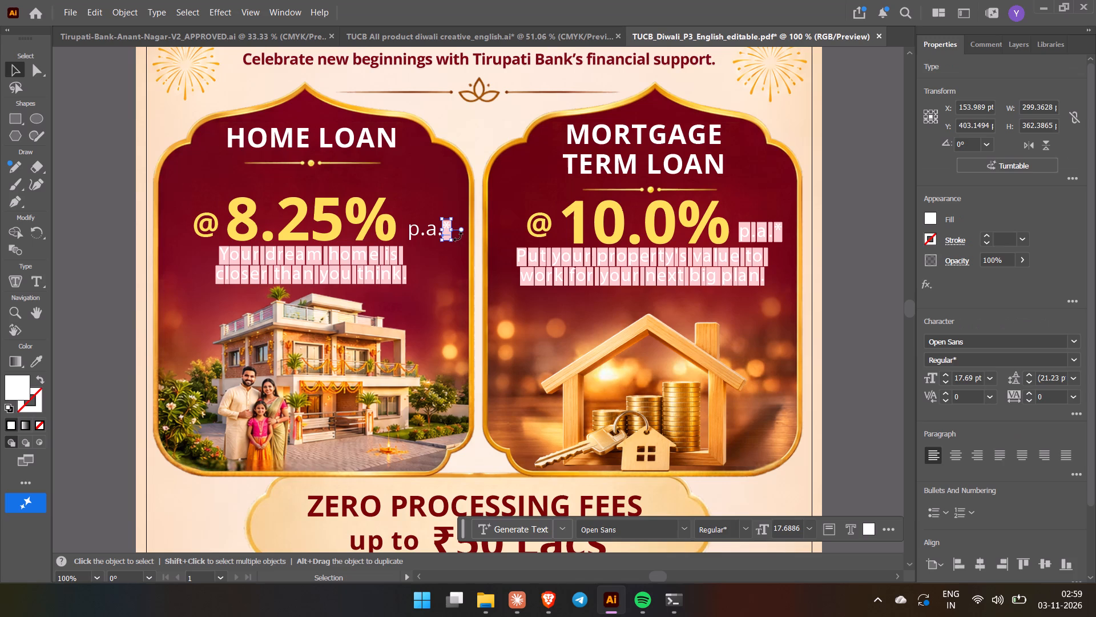
left_click(743, 528)
left_click(729, 370)
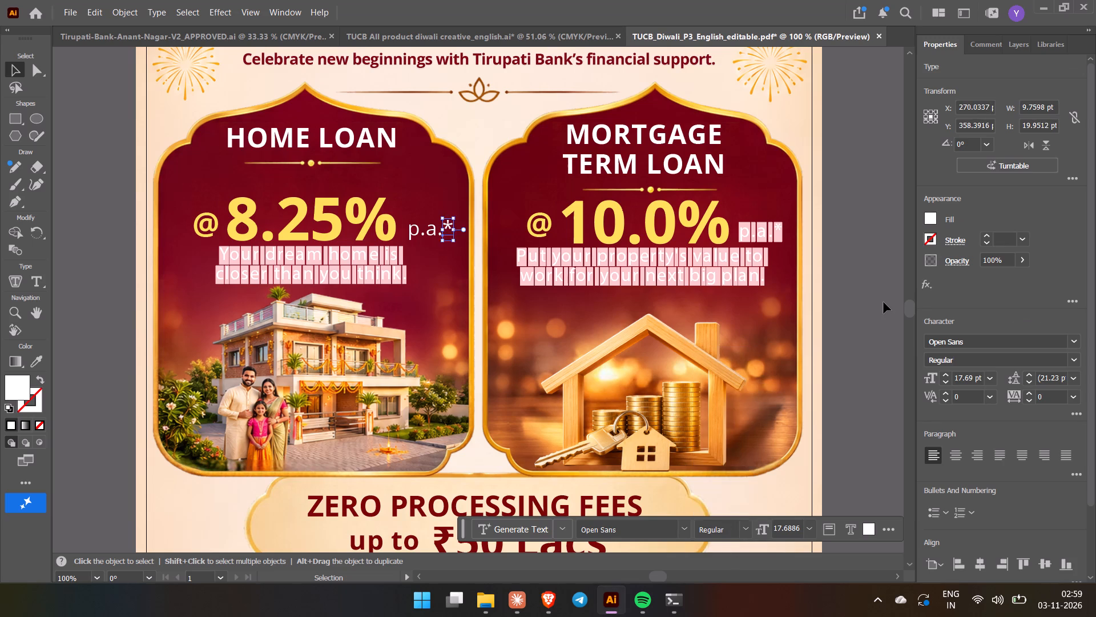
left_click(884, 302)
Set the asterisk and the letters "a" and "p" of the "p.a.*" text beside the 10.0% mortgage rate to Open Sans Regular.
left_click(779, 229)
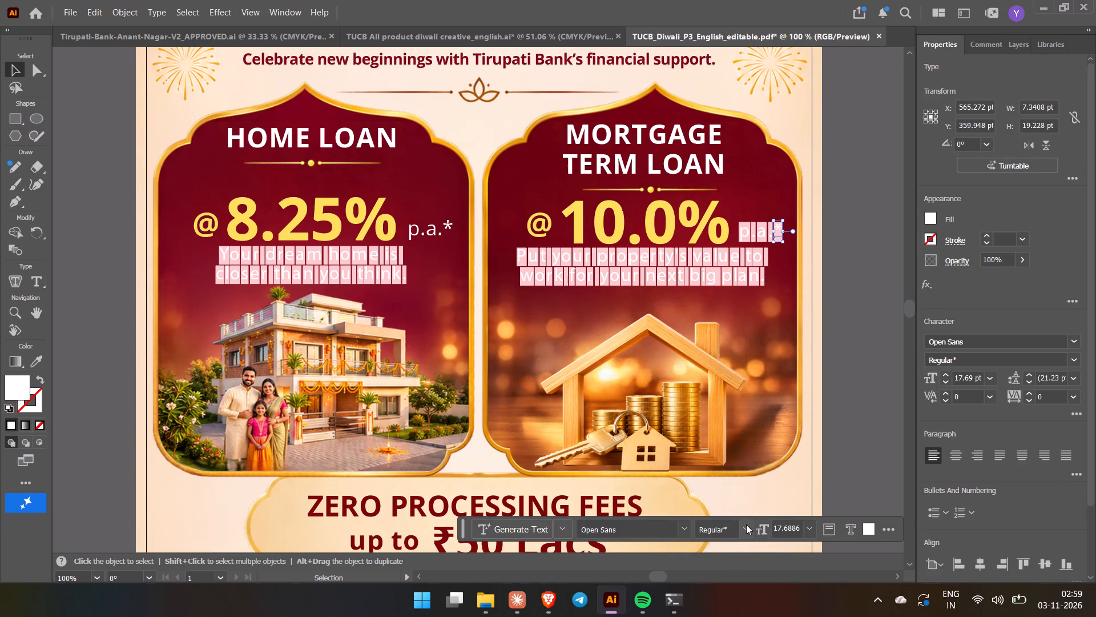
left_click(747, 526)
left_click(739, 370)
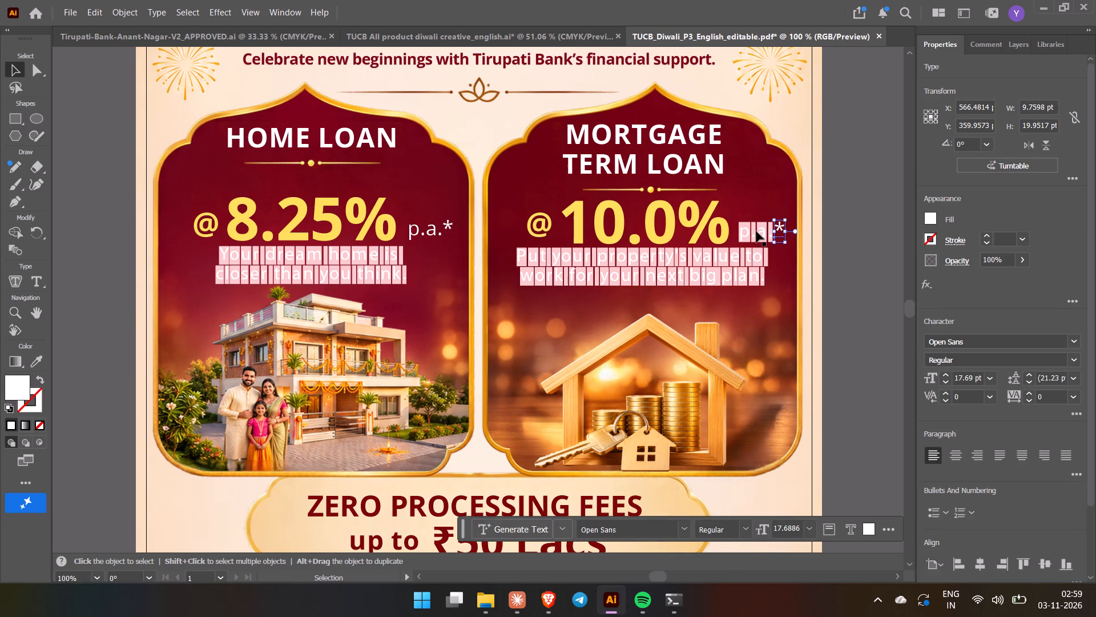
left_click(756, 231)
left_click(760, 238)
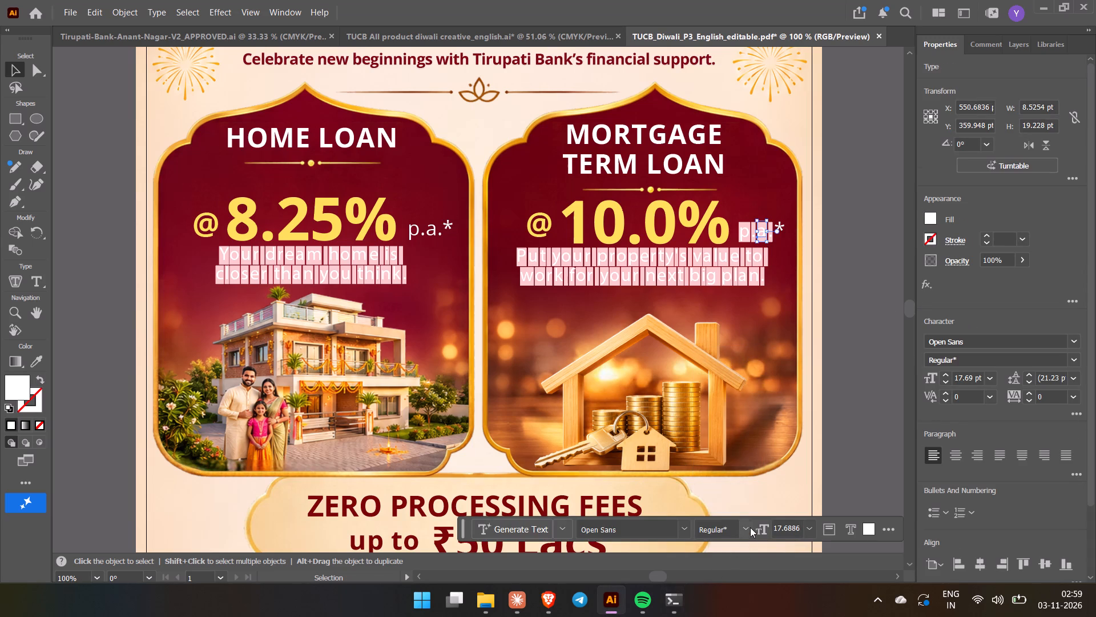
left_click(750, 527)
left_click(743, 368)
left_click(743, 229)
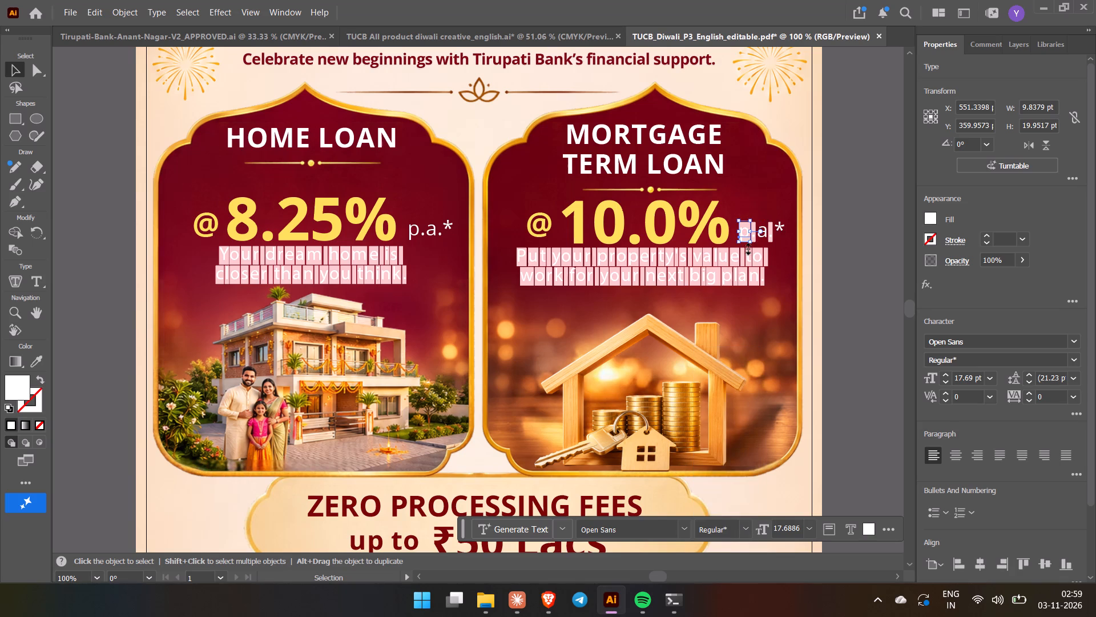
left_click(742, 527)
left_click(734, 368)
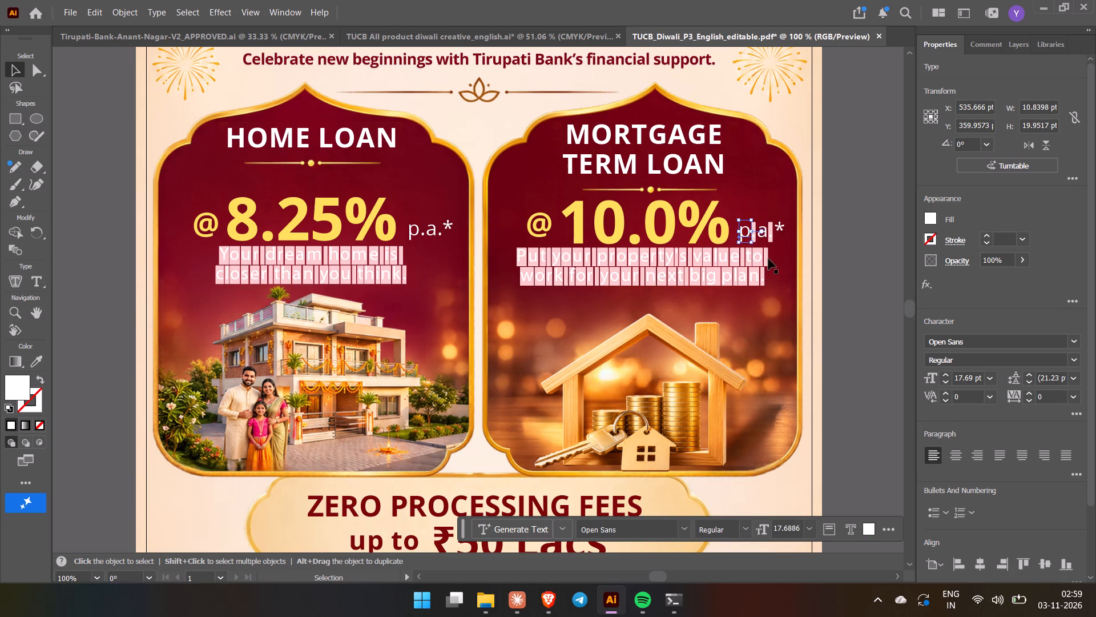
Set both periods of the mortgage term loan's "p.a.*" text to Open Sans Regular.
left_click(831, 239)
left_click(772, 236)
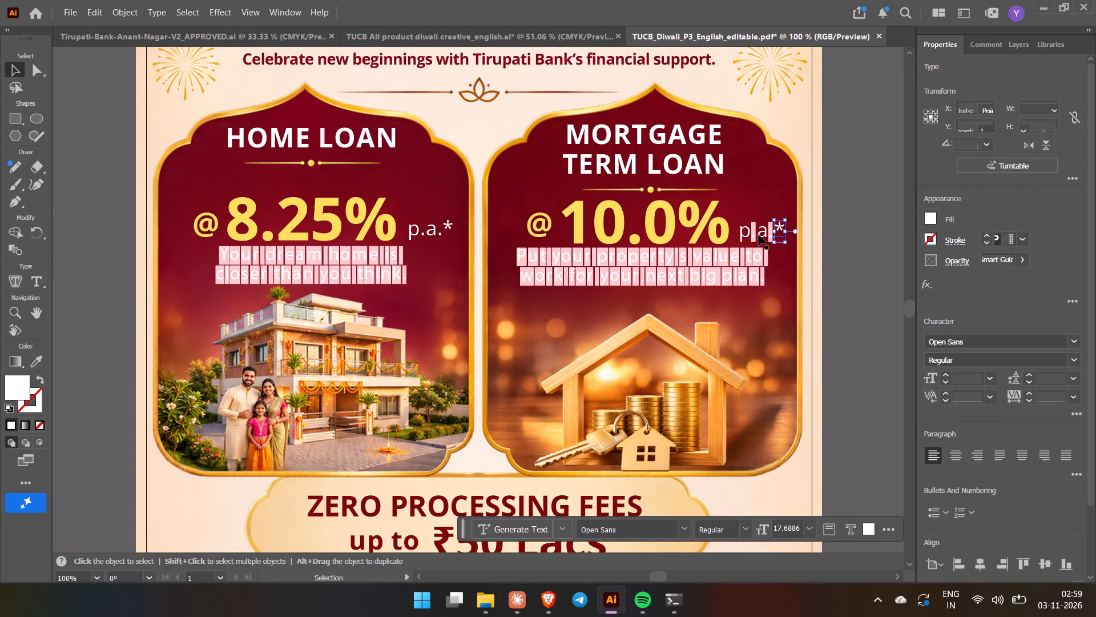
left_click(752, 234)
left_click(746, 522)
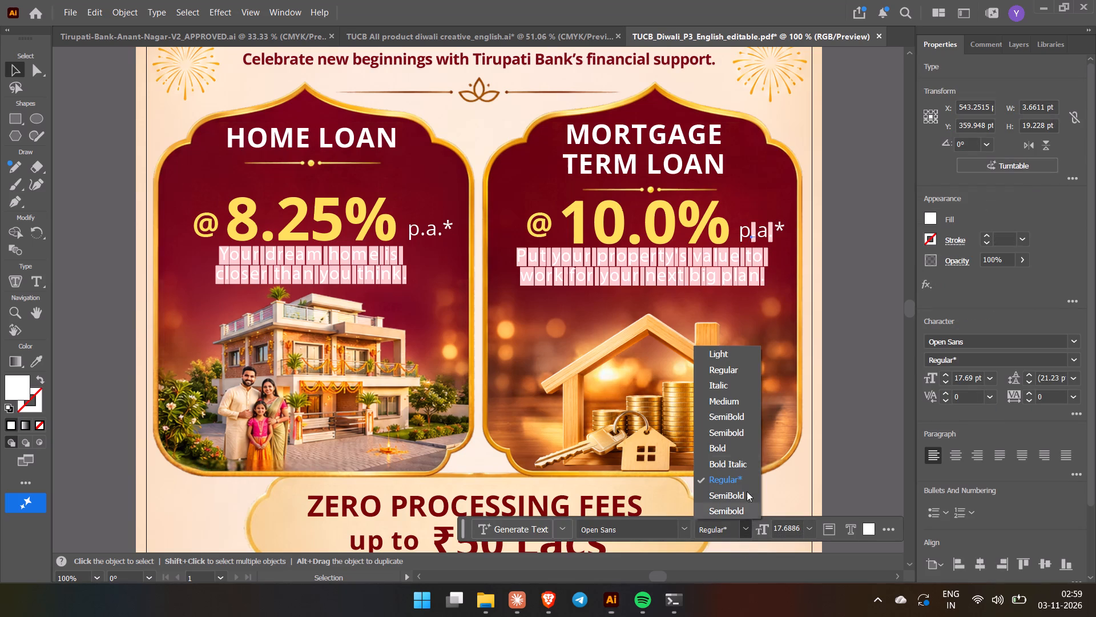
left_click(727, 363)
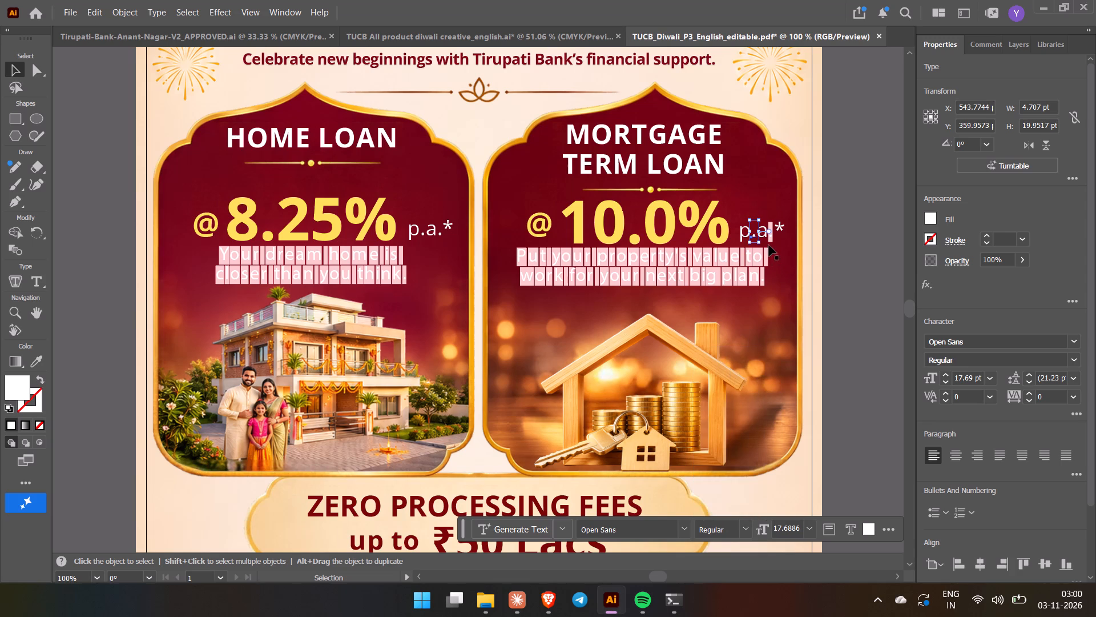
left_click(773, 237)
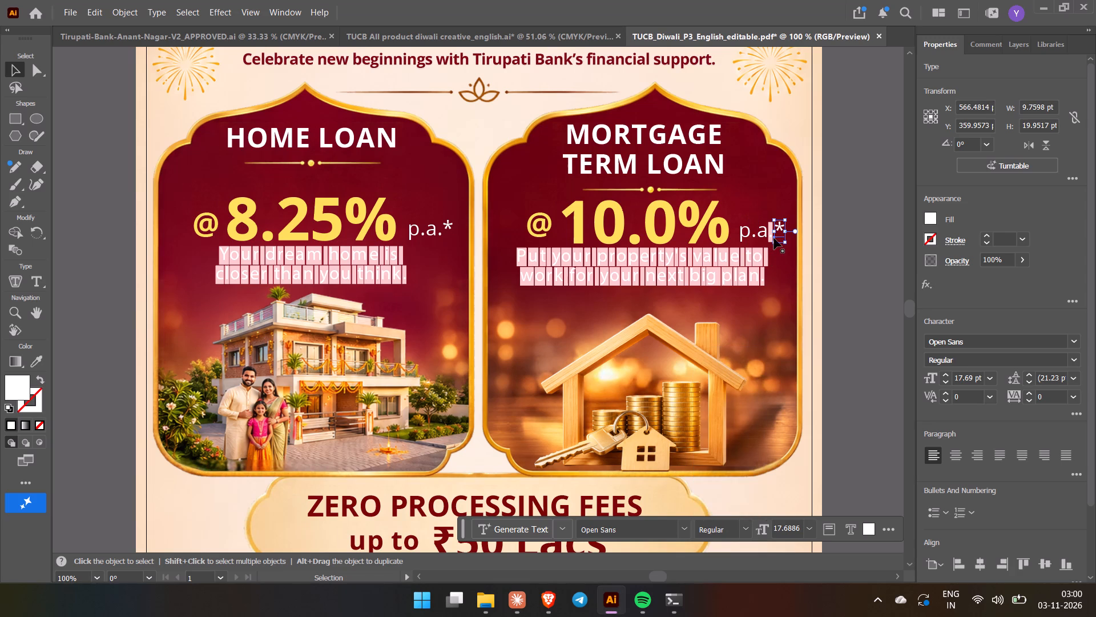
left_click(832, 263)
left_click(771, 241)
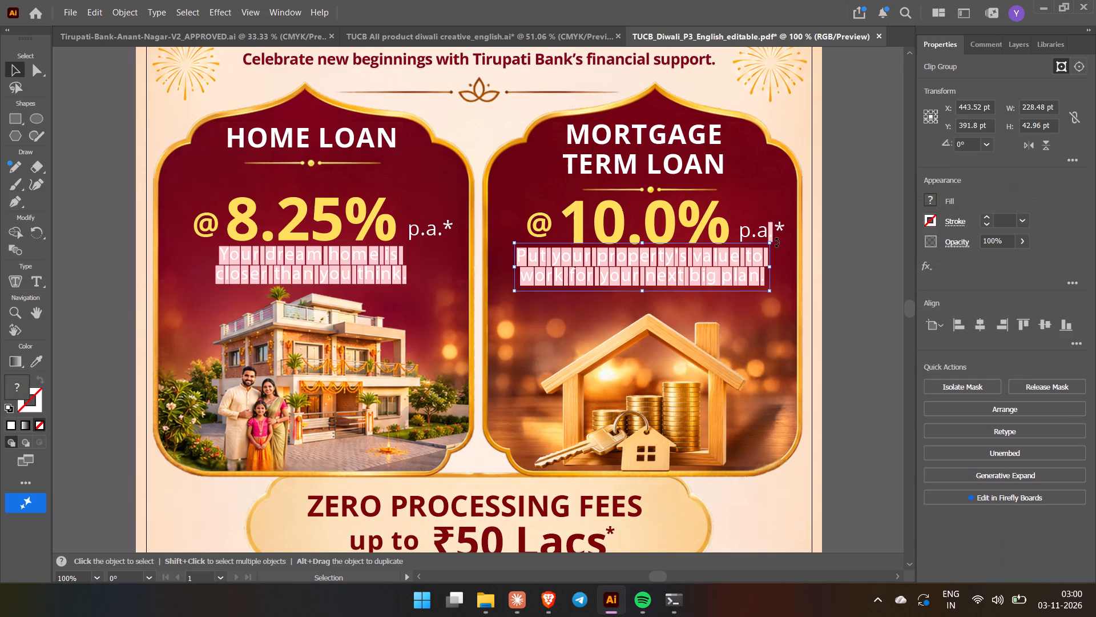
left_click(769, 230)
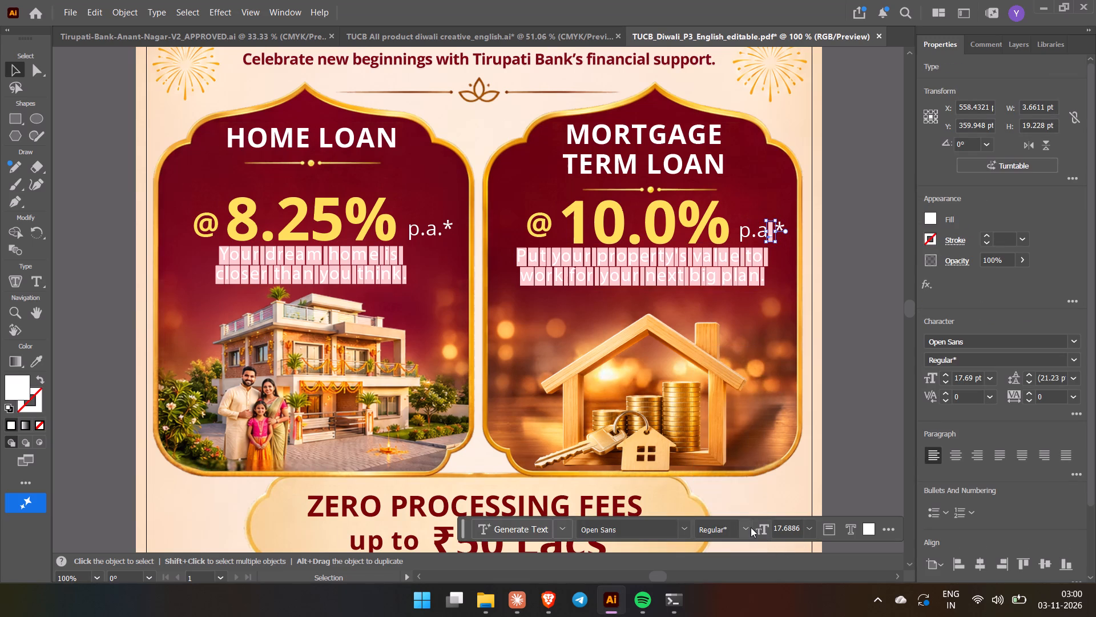
left_click(751, 527)
left_click(745, 376)
left_click(868, 348)
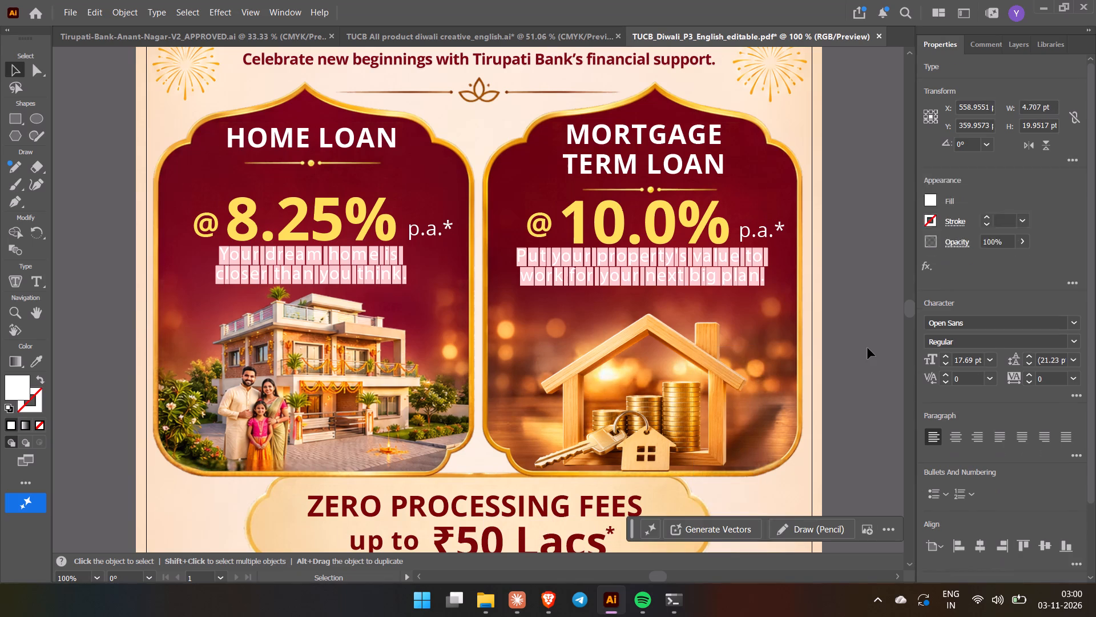
Set the letters "P" and "u" of "Put" in the mortgage tagline to Open Sans Regular.
left_click(523, 255)
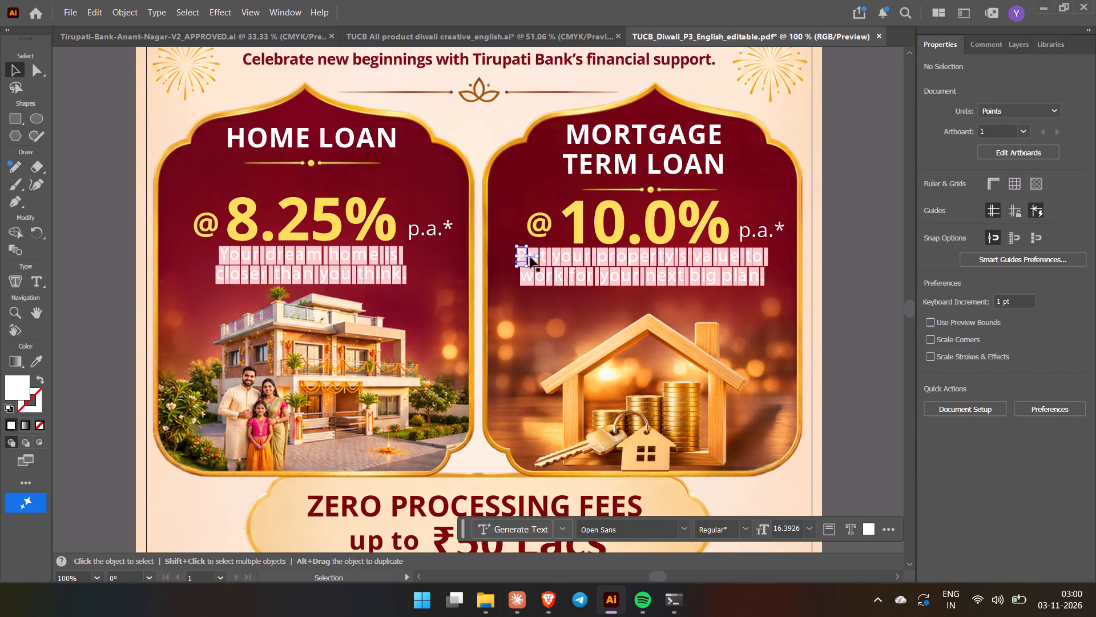
left_click(532, 259, "shift")
left_click(535, 262, "shift")
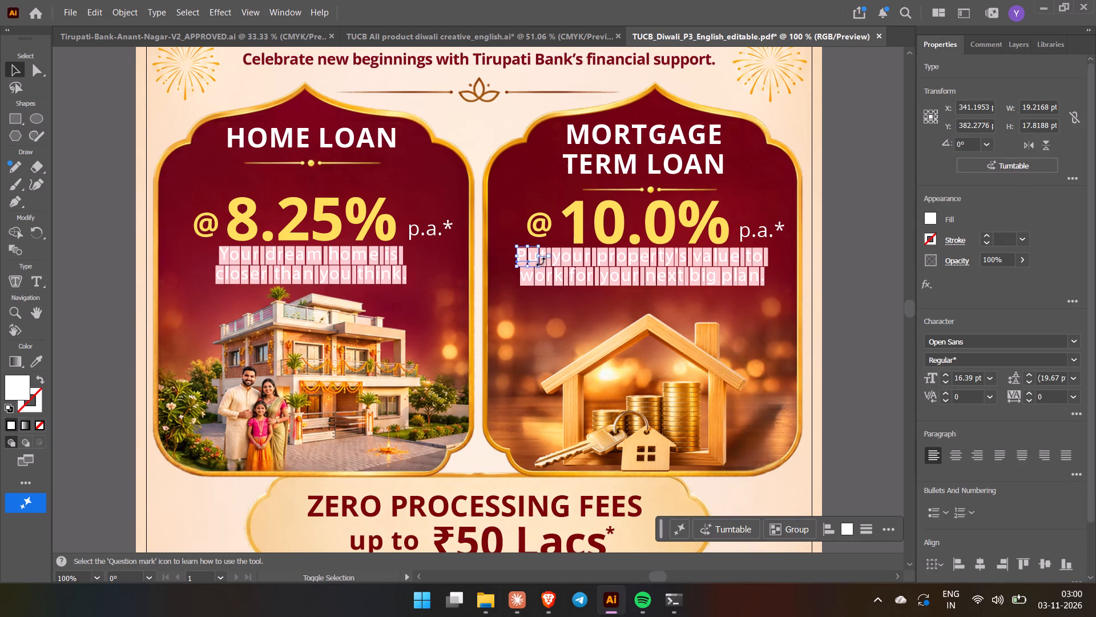
left_click(1069, 359)
left_click(993, 388)
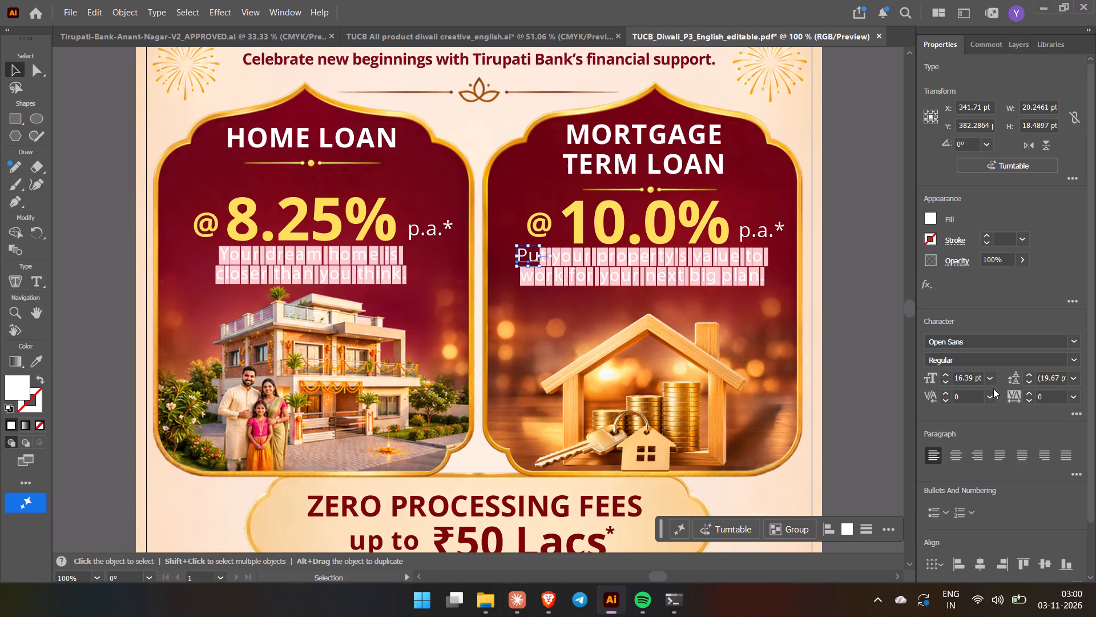
left_click(867, 368)
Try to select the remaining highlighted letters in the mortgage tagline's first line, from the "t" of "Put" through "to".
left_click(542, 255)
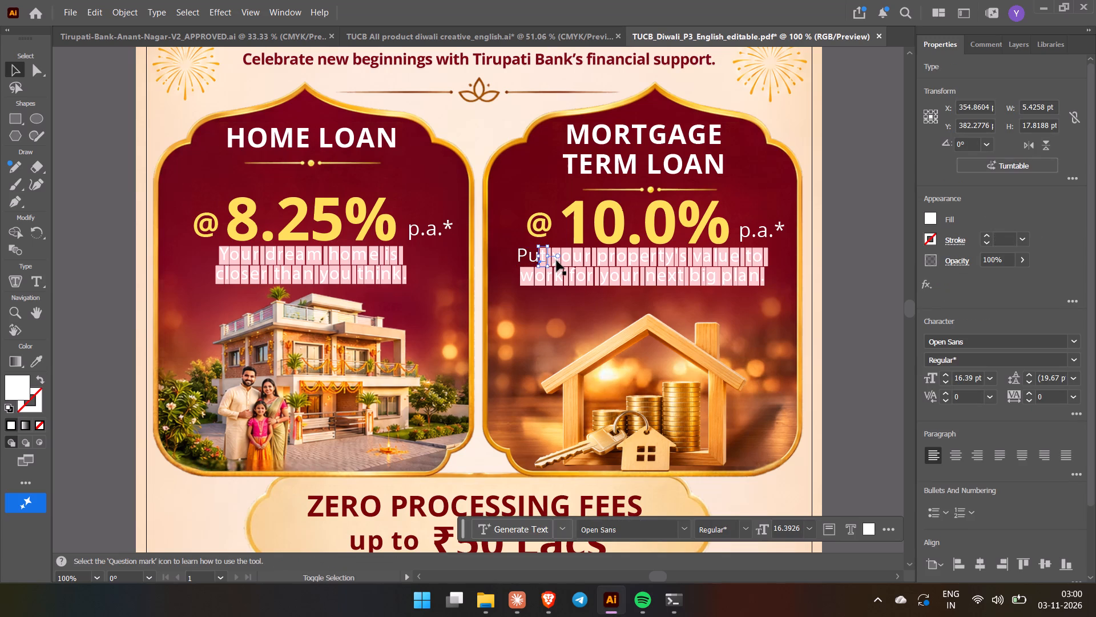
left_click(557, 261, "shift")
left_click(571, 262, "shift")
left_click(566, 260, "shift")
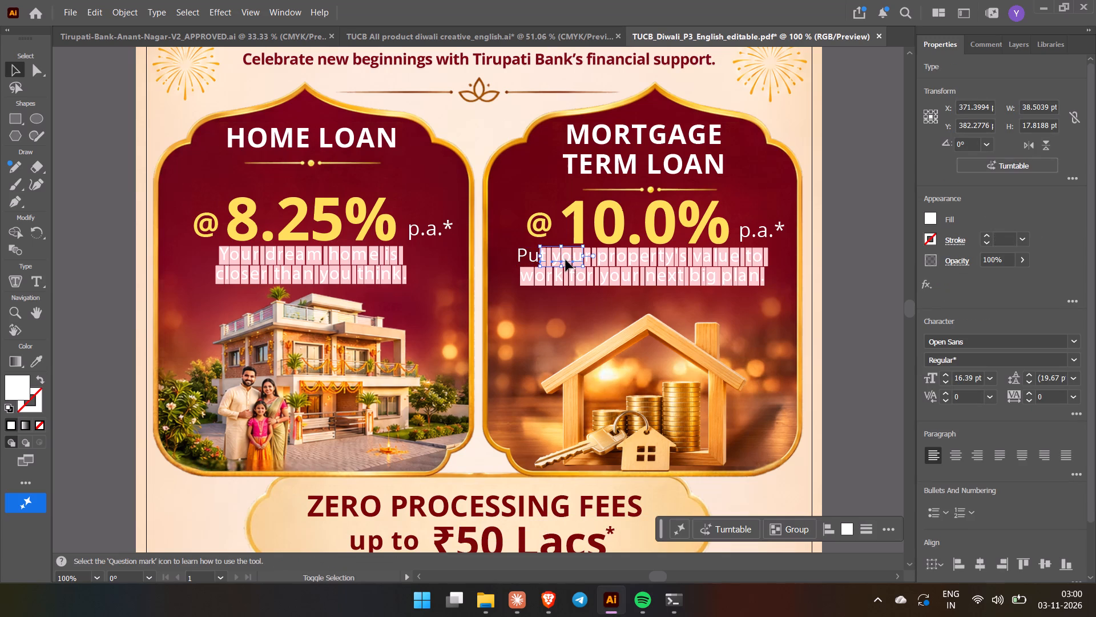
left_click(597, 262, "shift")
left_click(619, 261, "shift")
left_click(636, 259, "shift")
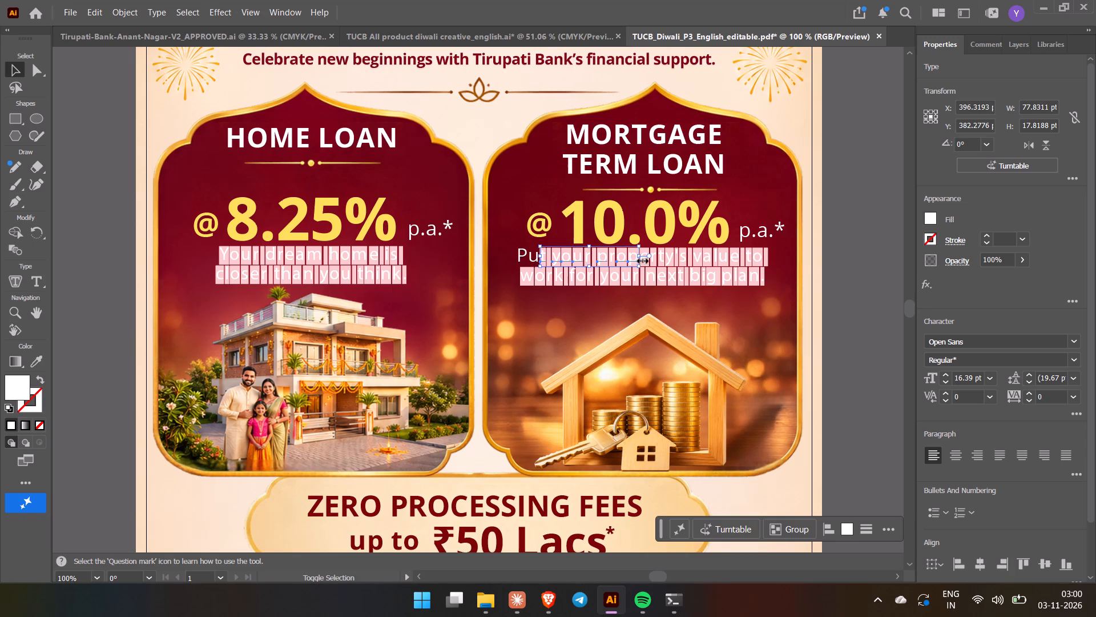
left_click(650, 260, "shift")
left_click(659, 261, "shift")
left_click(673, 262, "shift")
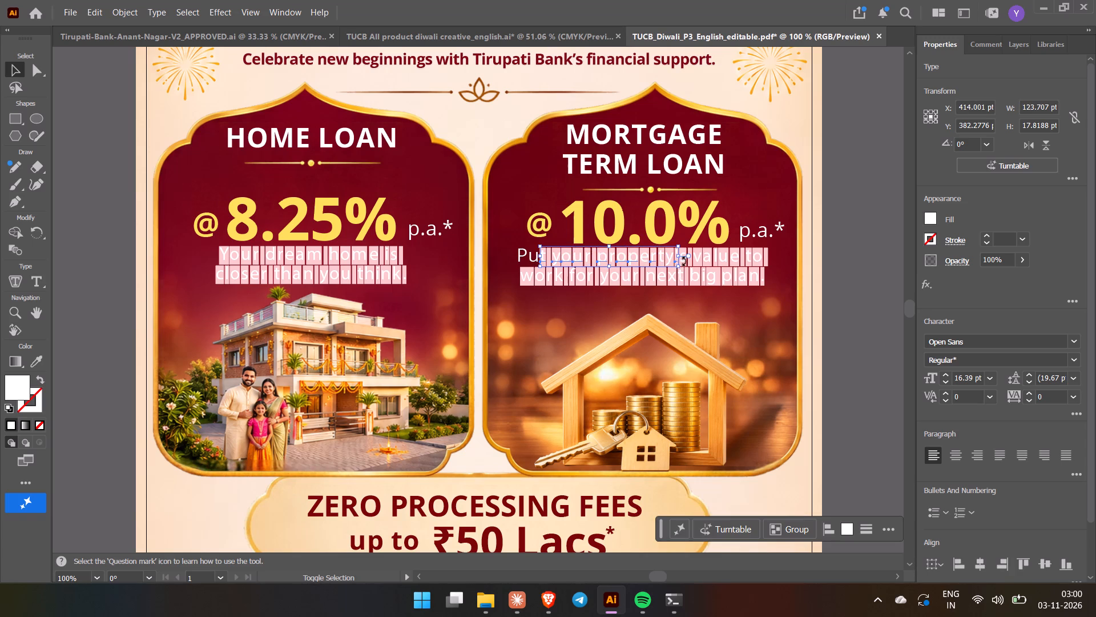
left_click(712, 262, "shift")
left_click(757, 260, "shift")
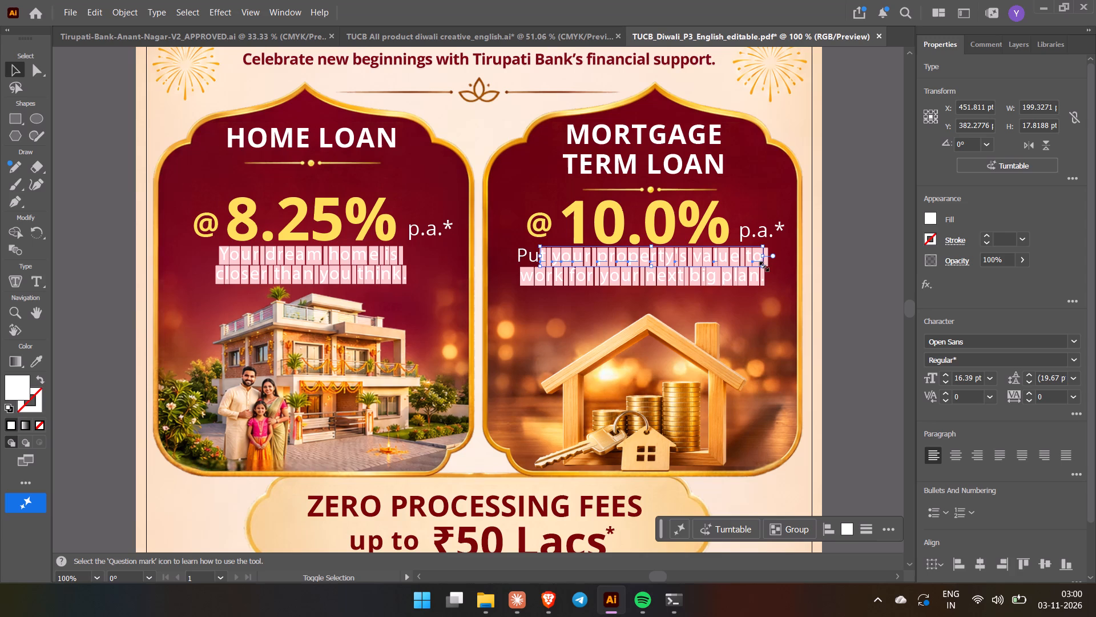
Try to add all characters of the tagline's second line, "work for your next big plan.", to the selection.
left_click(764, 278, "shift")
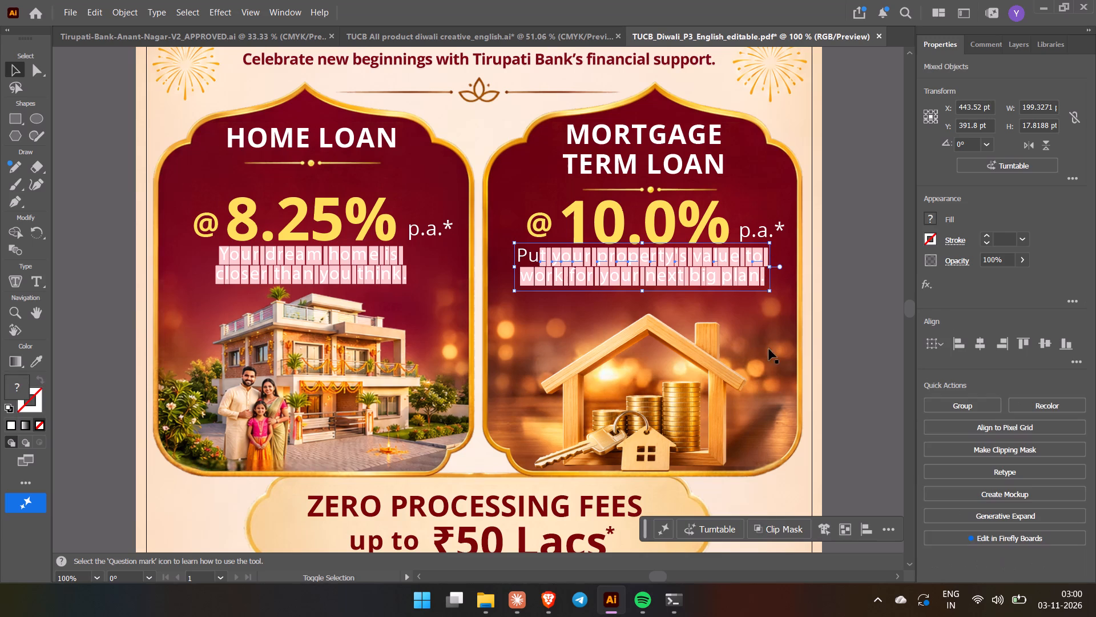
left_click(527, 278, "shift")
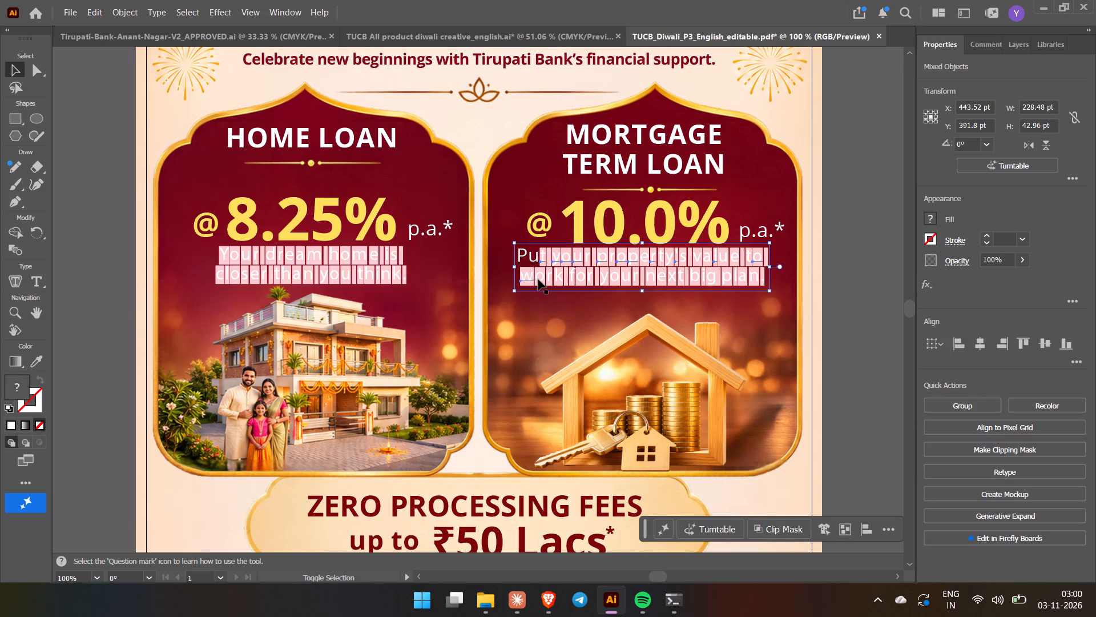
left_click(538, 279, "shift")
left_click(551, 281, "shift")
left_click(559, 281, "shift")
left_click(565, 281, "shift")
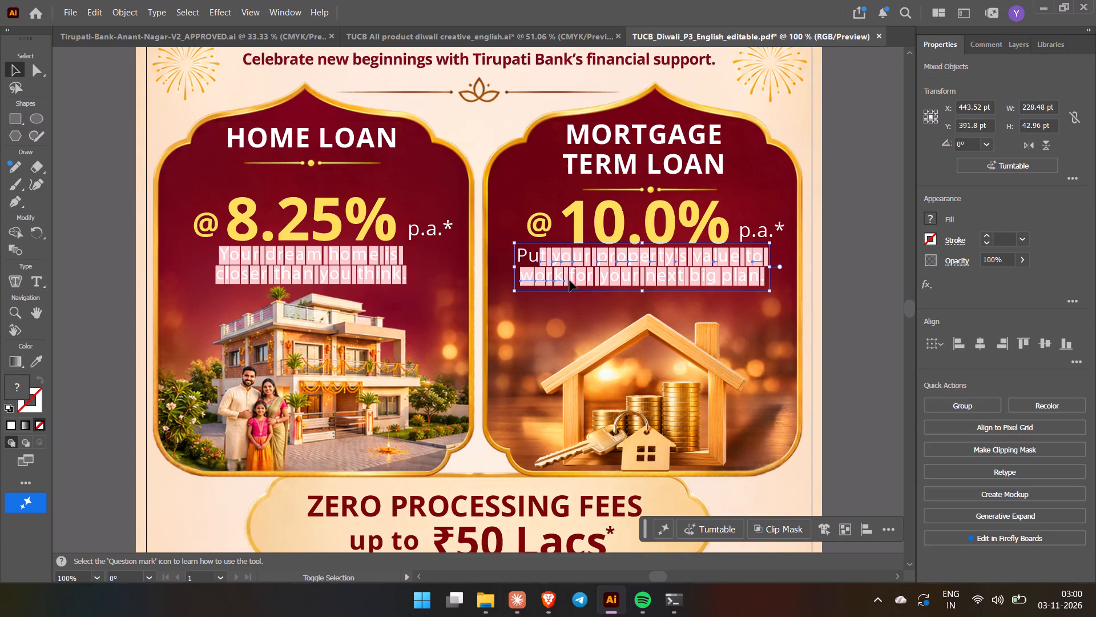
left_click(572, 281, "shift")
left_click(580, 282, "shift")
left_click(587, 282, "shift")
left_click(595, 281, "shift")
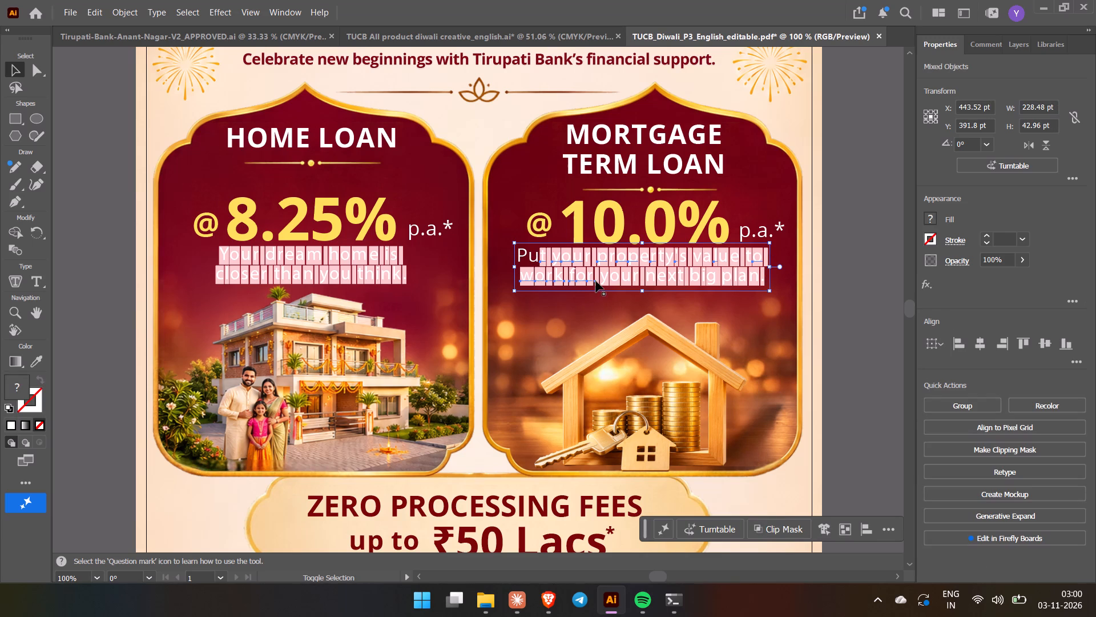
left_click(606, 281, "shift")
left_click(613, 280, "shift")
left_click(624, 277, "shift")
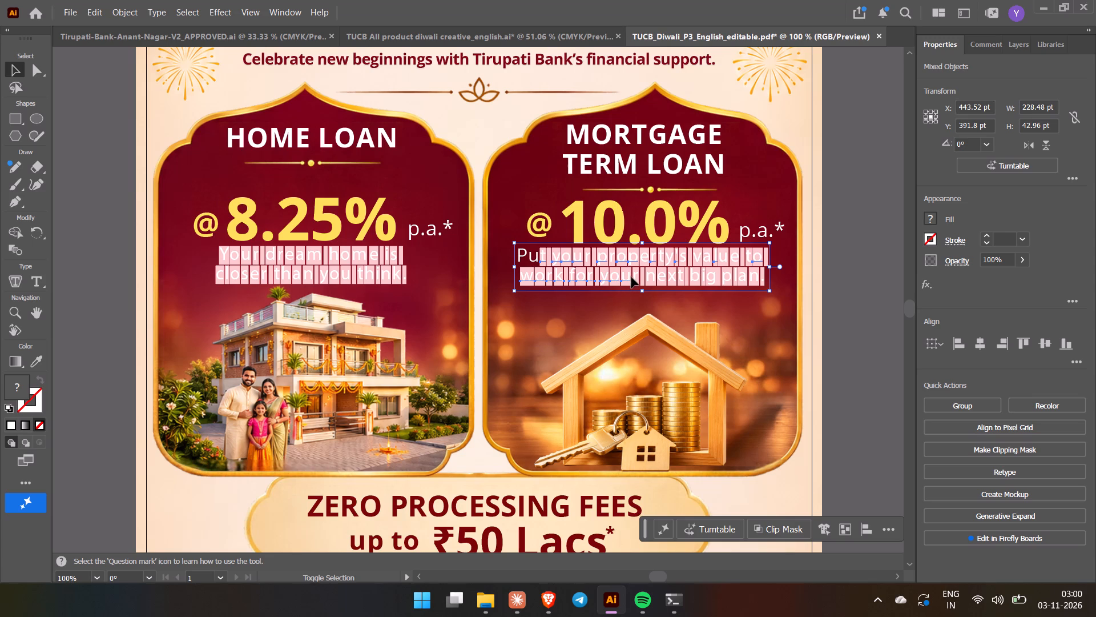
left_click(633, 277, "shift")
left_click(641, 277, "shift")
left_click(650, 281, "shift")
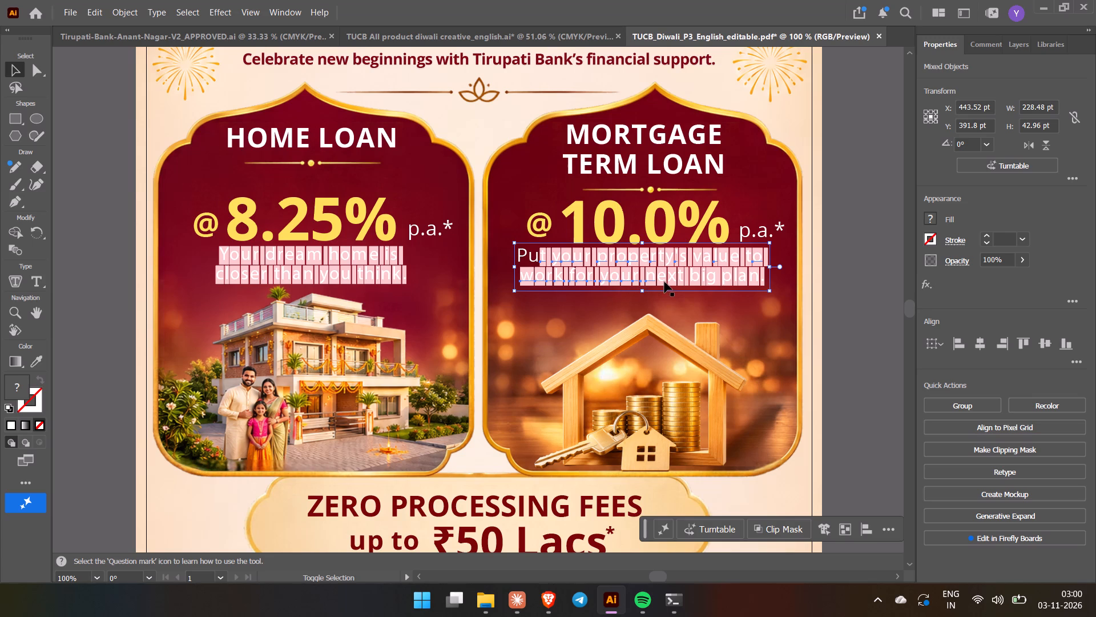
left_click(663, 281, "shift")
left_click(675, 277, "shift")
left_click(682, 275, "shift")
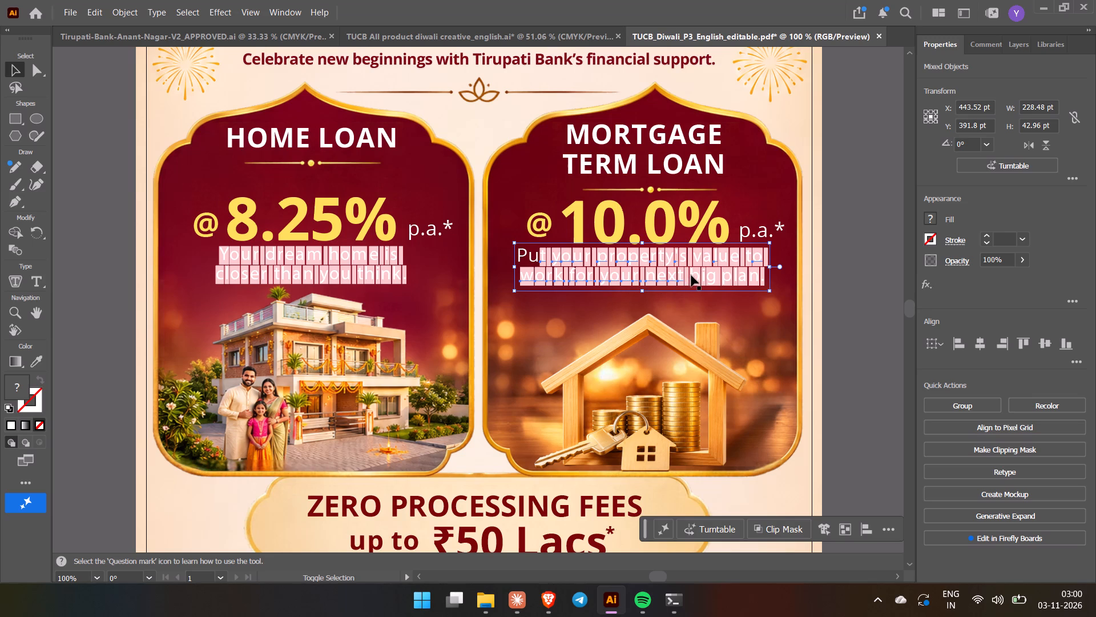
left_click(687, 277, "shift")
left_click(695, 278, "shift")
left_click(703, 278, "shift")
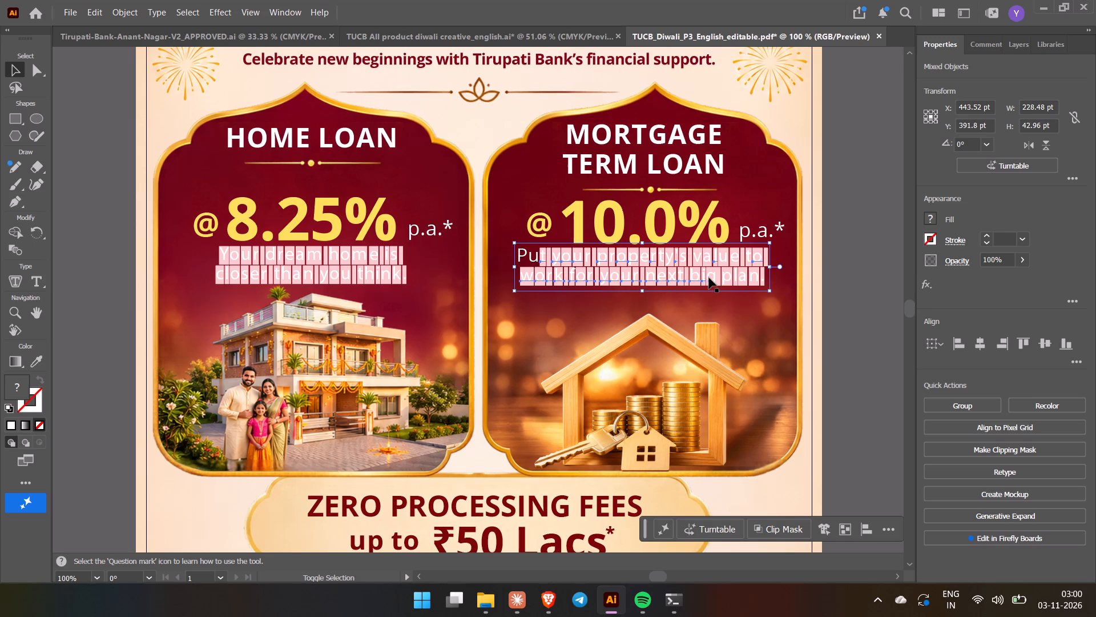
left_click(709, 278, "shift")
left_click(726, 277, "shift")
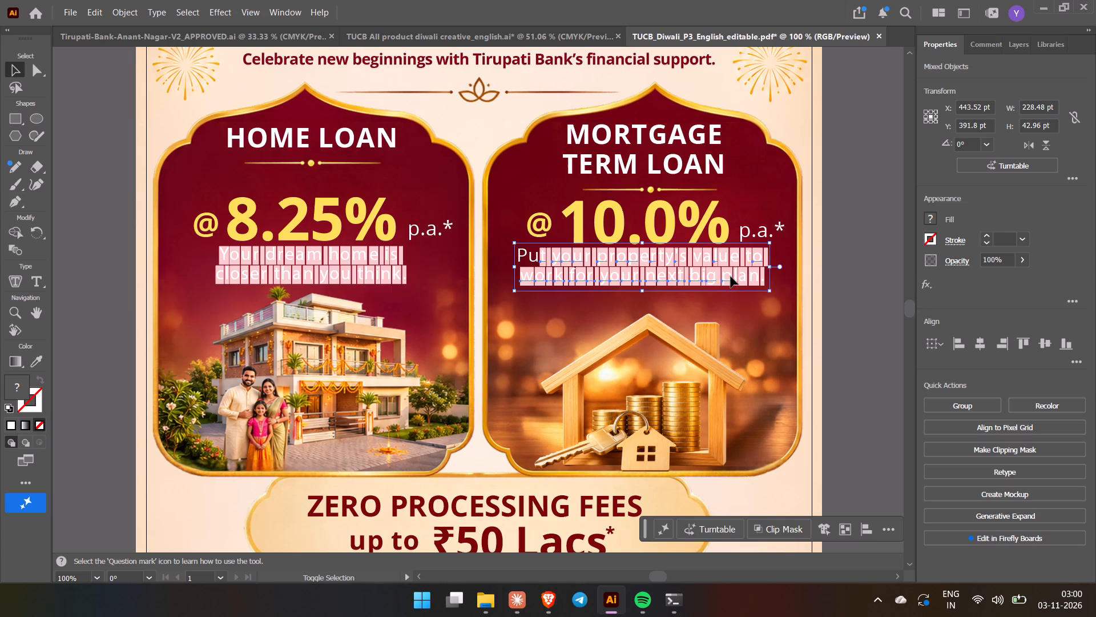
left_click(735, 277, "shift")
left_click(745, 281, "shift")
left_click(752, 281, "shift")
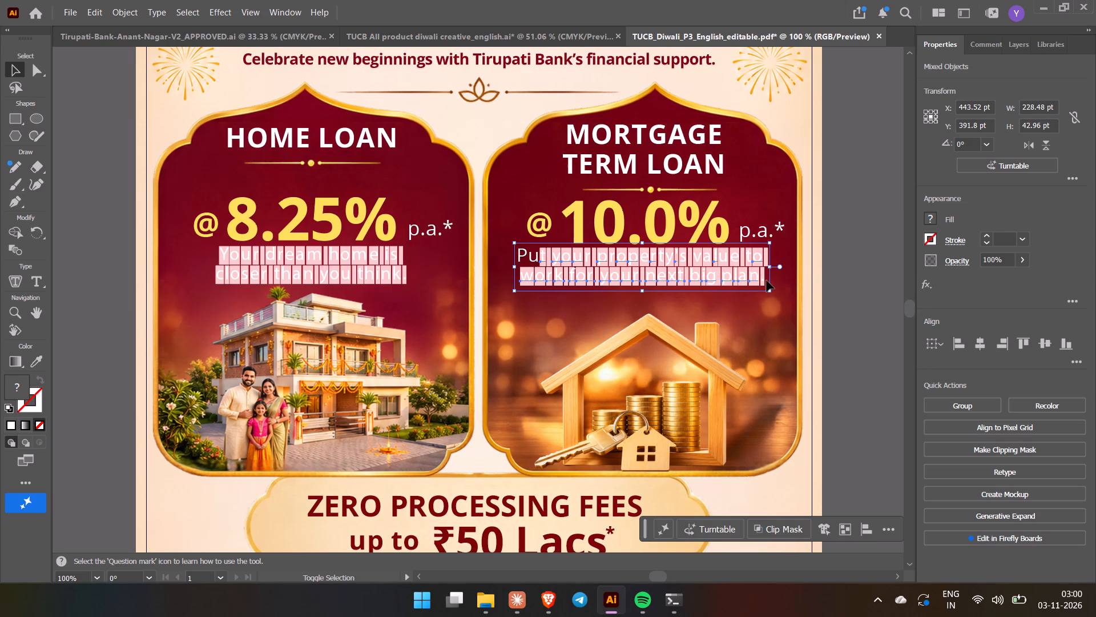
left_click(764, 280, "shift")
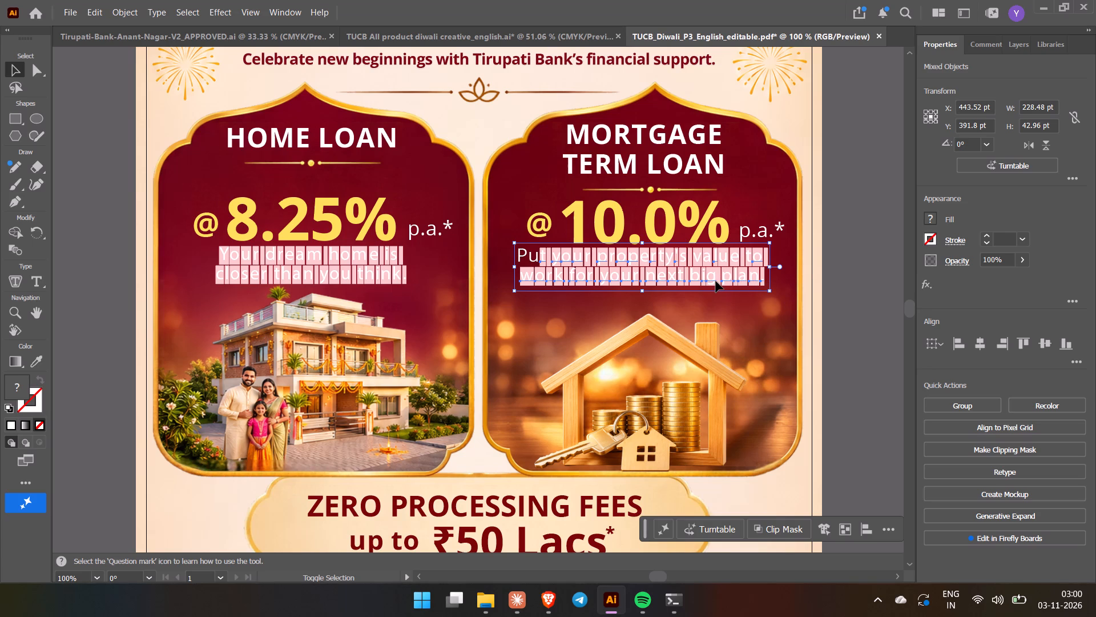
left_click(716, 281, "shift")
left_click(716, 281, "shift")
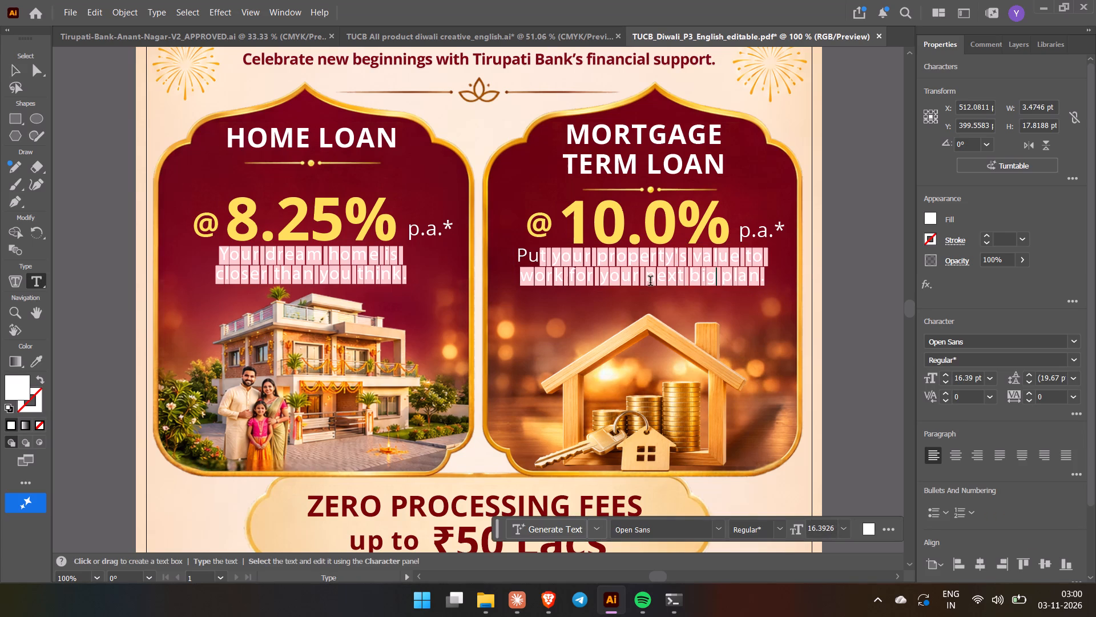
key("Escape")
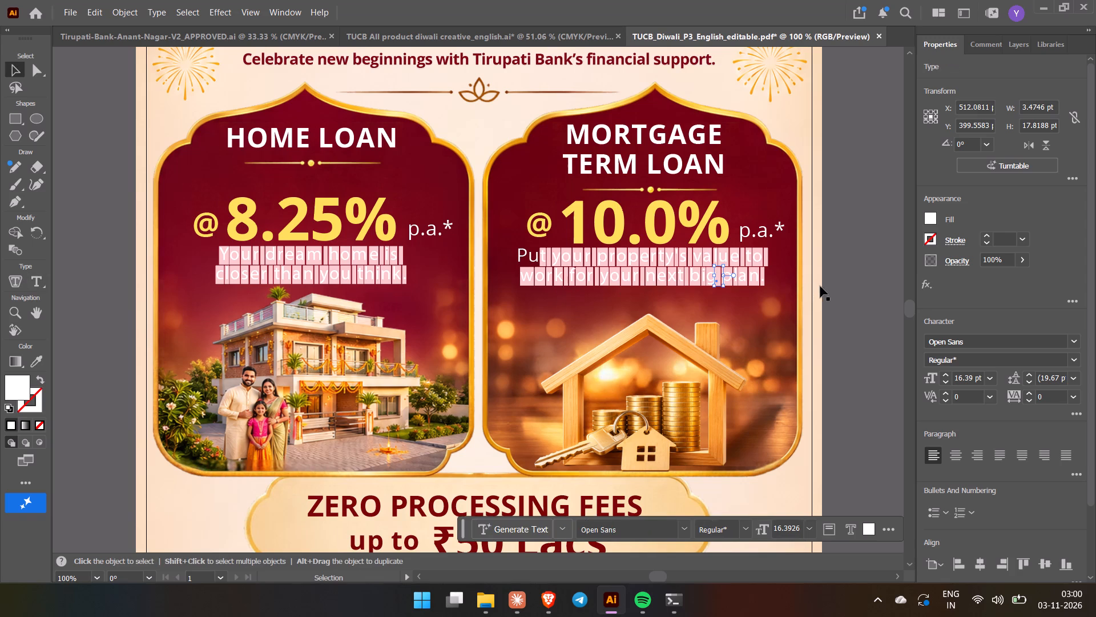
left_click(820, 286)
Select the final period, the "t" of "Put" and the second-line letters from "work" to "plan" in the mortgage tagline.
left_click(764, 281)
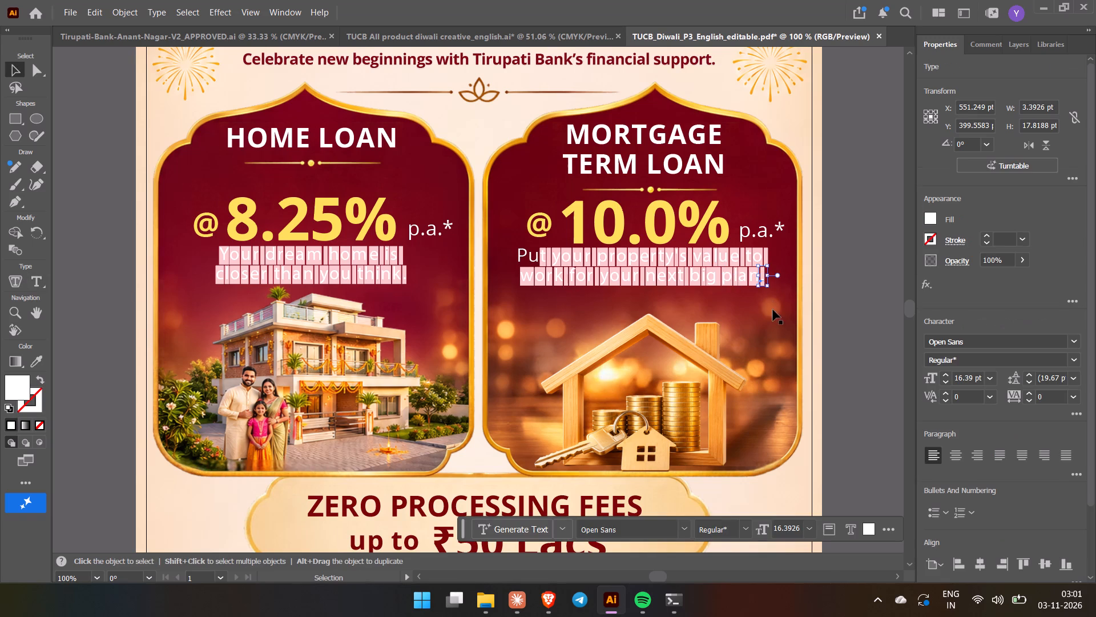
left_click(543, 257, "shift")
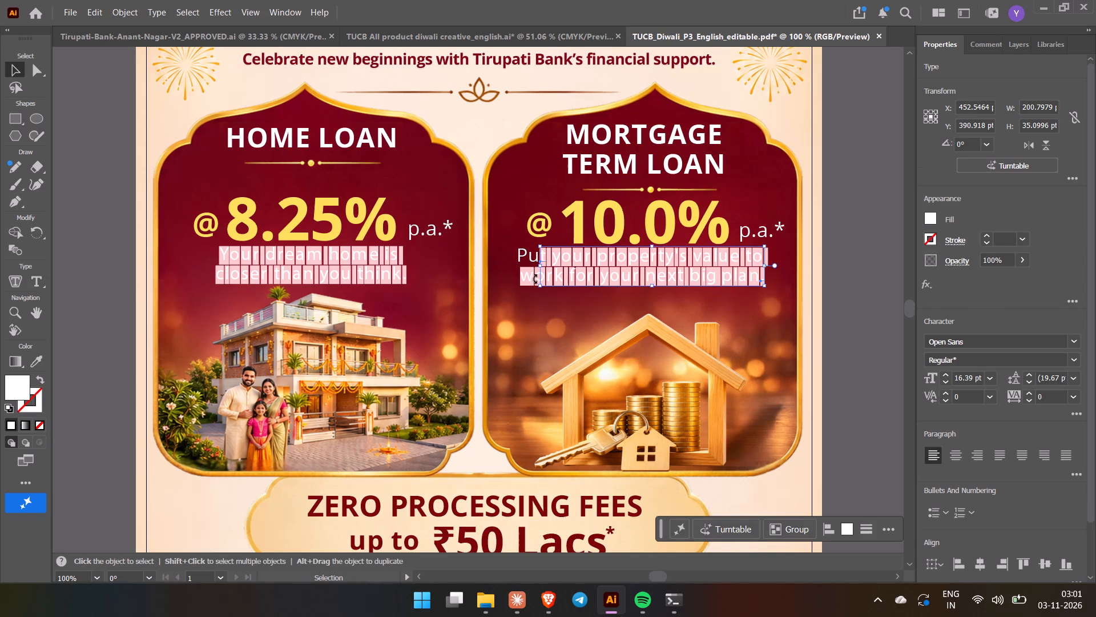
left_click(526, 277, "shift")
left_click(539, 281, "shift")
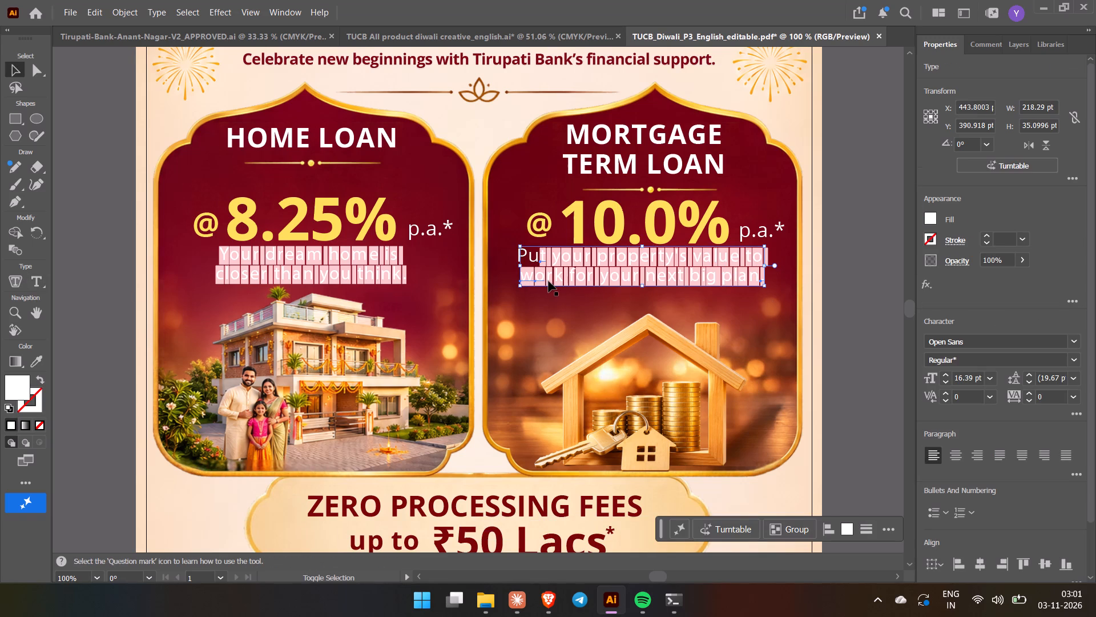
left_click(549, 281, "shift")
left_click(561, 282, "shift")
left_click(566, 283, "shift")
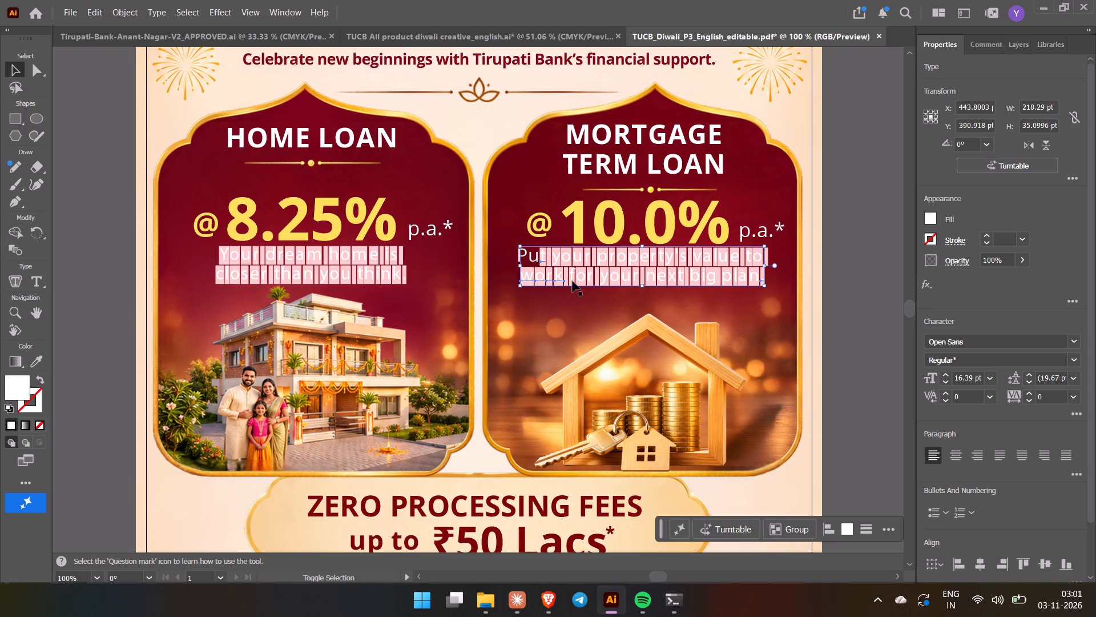
left_click(573, 281, "shift")
left_click(585, 281, "shift")
left_click(591, 281, "shift")
left_click(597, 281, "shift")
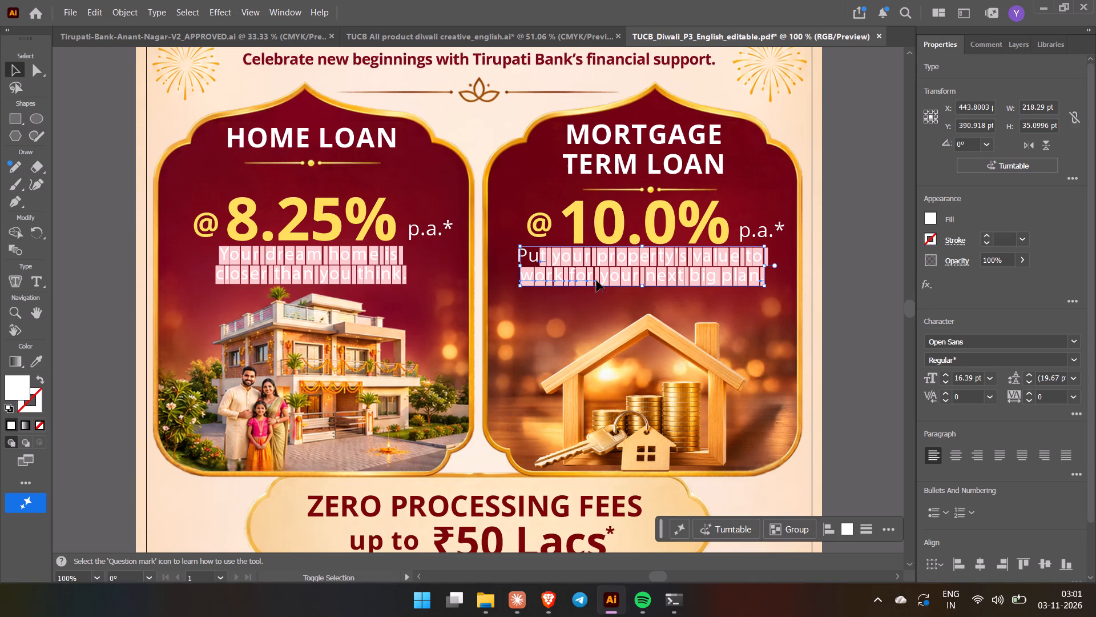
left_click(607, 281, "shift")
left_click(618, 278, "shift")
left_click(627, 280, "shift")
left_click(636, 281, "shift")
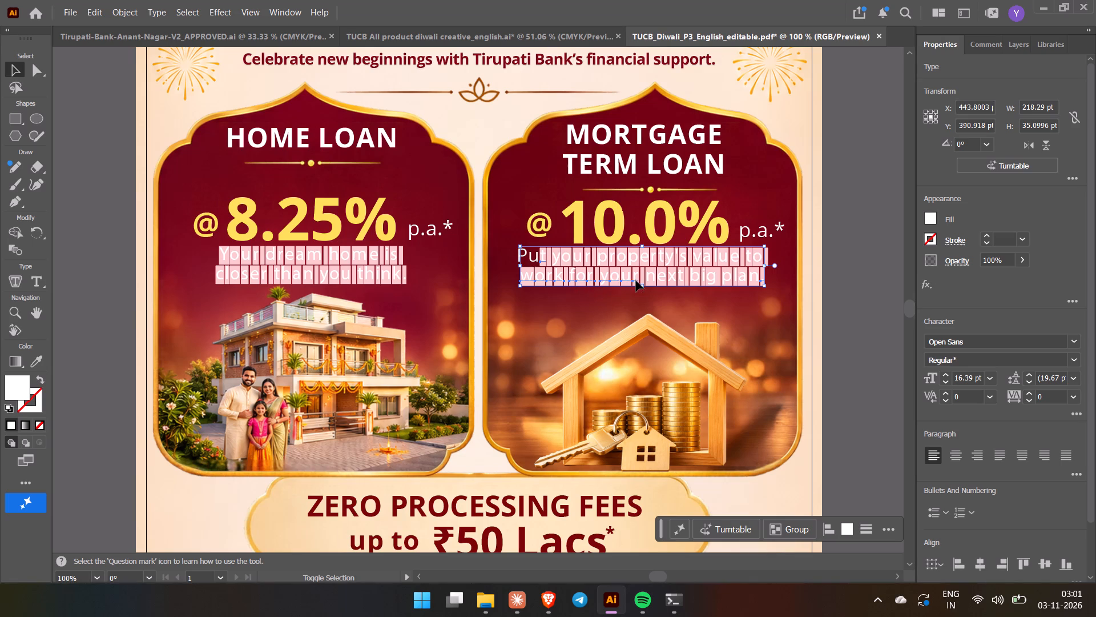
left_click(643, 279, "shift")
left_click(651, 280, "shift")
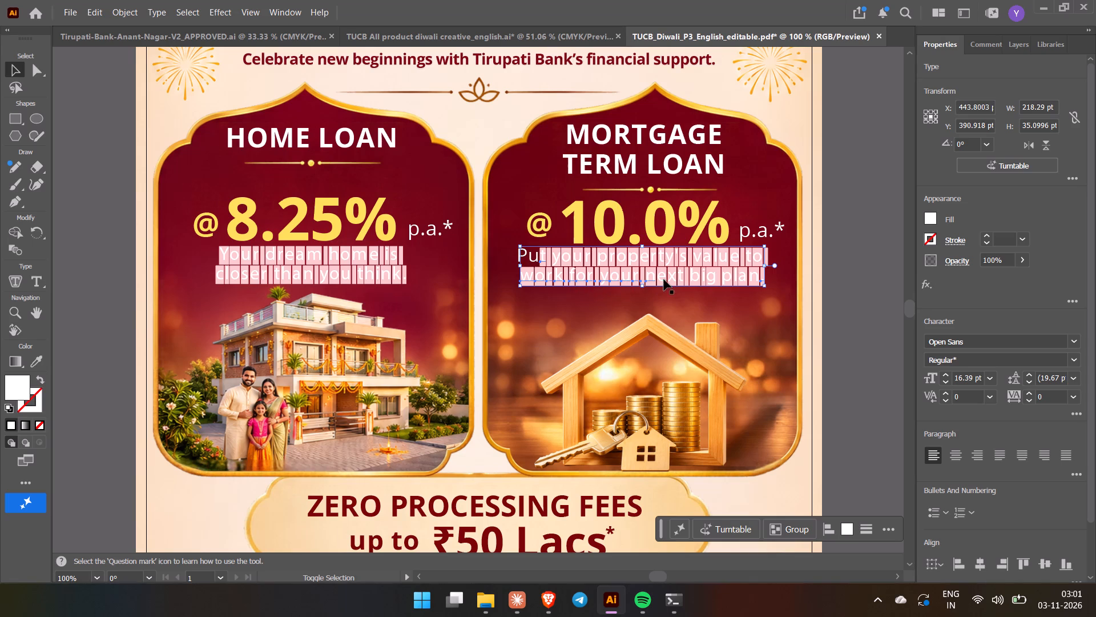
left_click(666, 279, "shift")
left_click(662, 280, "shift")
left_click(681, 281, "shift")
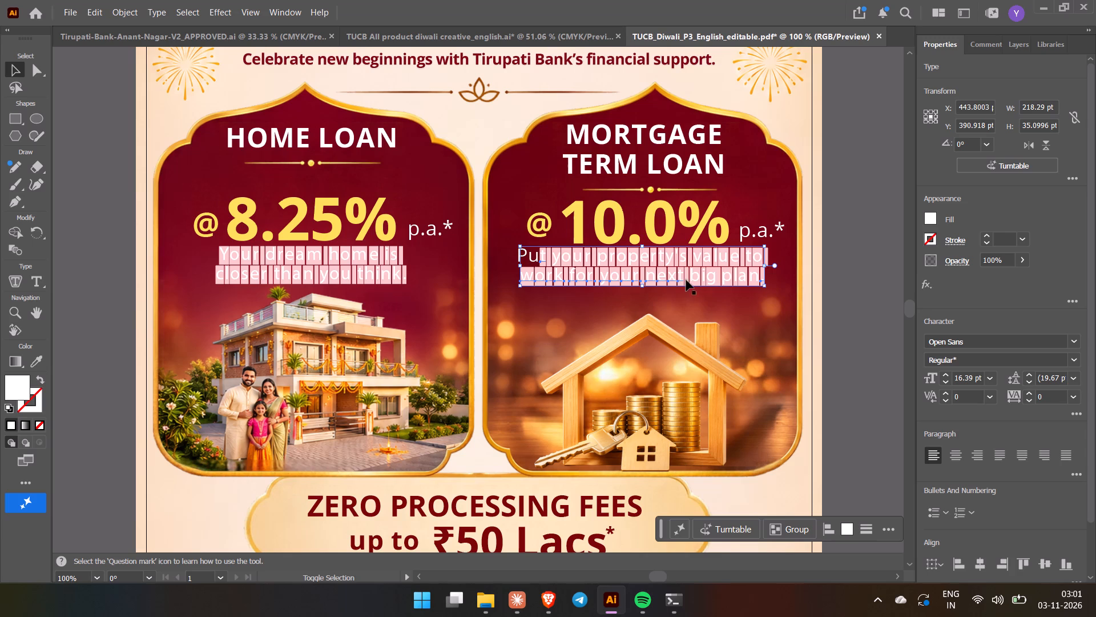
left_click(690, 280, "shift")
left_click(687, 281, "shift")
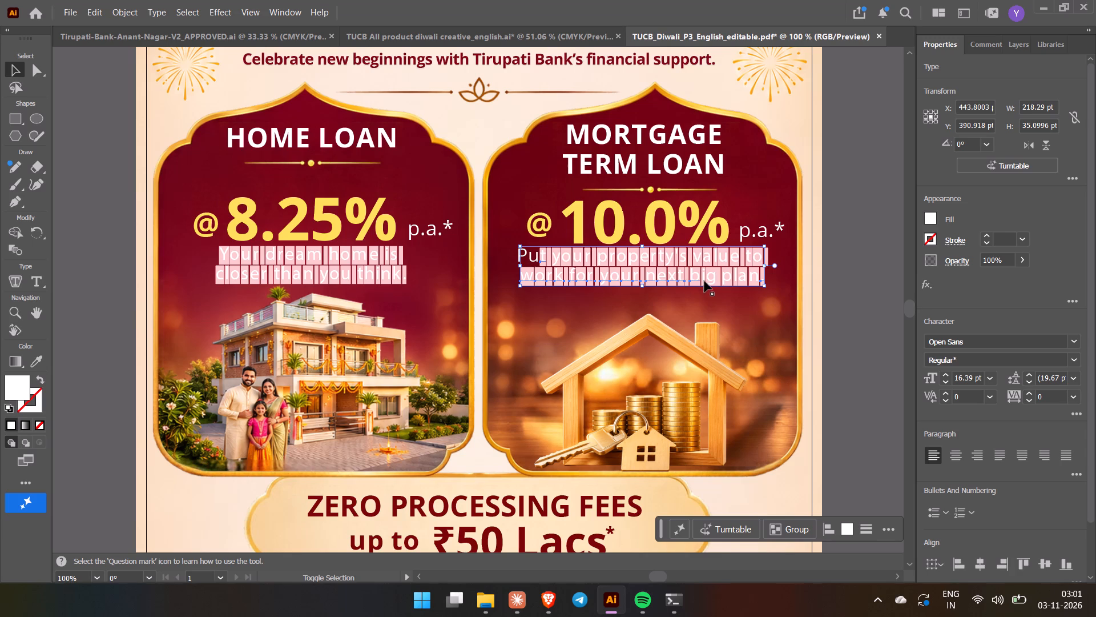
left_click(704, 281, "shift")
left_click(703, 280, "shift")
left_click(726, 282, "shift")
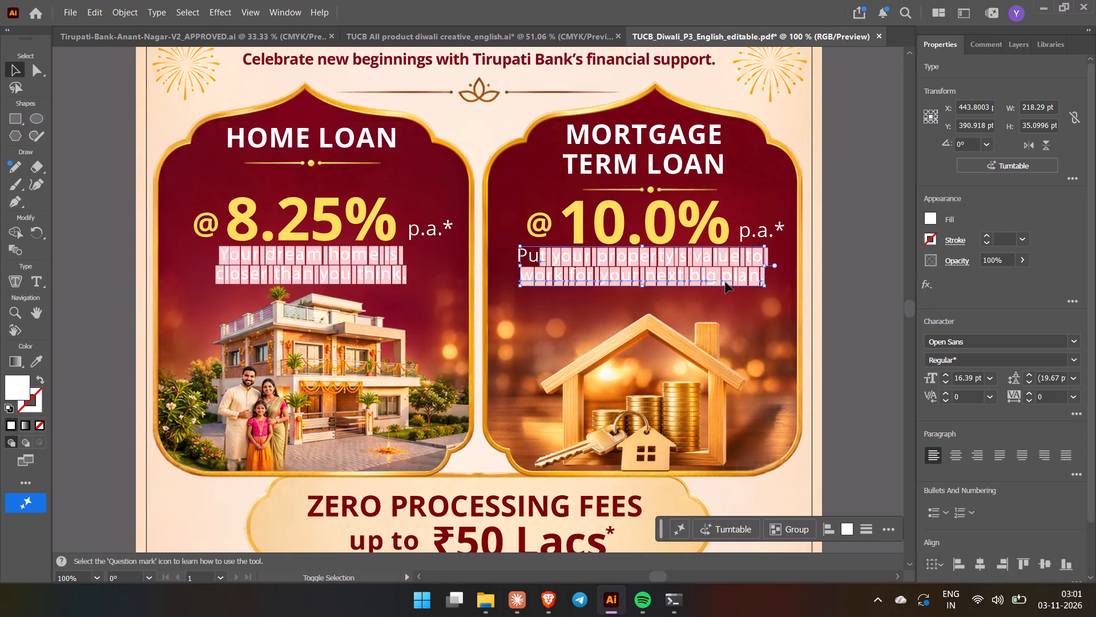
left_click(736, 281, "shift")
left_click(742, 281, "shift")
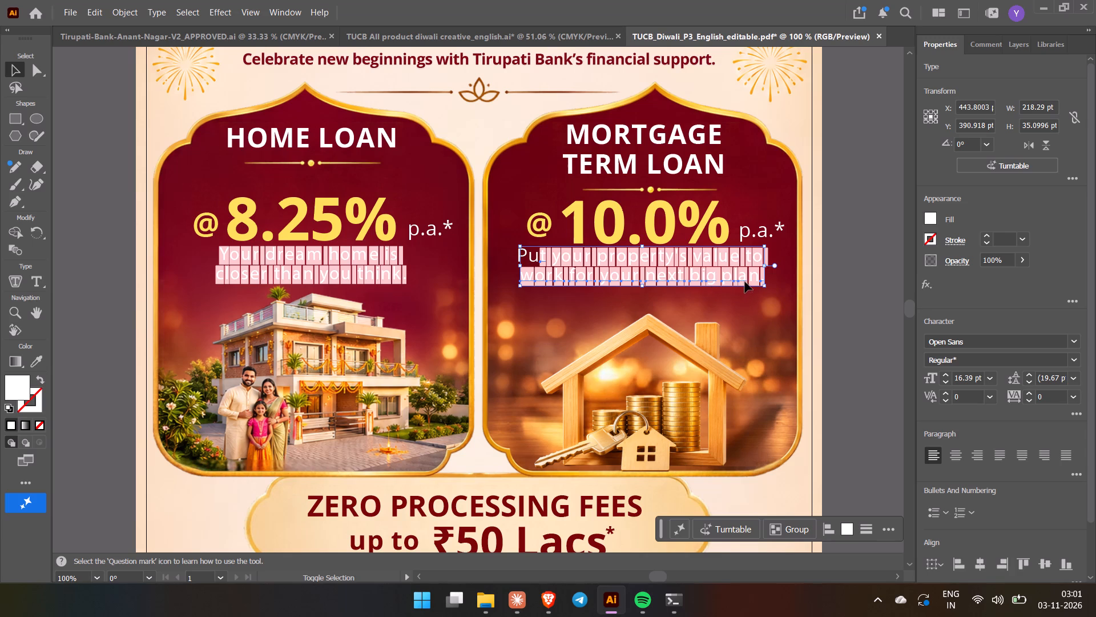
left_click(751, 282, "shift")
Add the remaining first-line characters of "your property's value to" to the selection and set all selected mortgage tagline characters to Open Sans Regular.
left_click(759, 260, "shift")
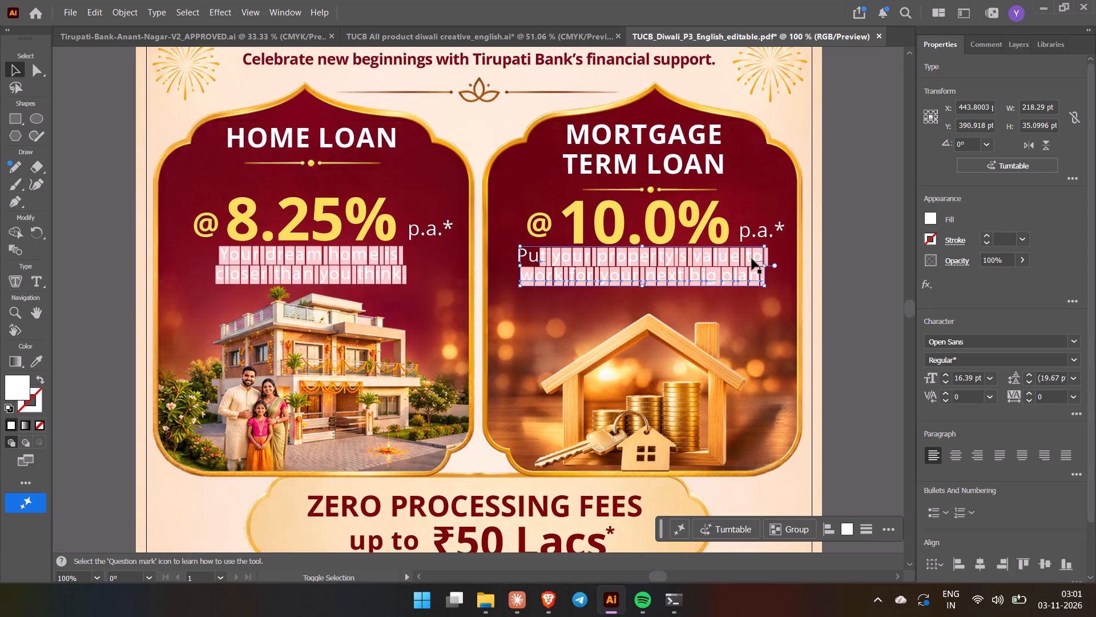
left_click(749, 259, "shift")
left_click(742, 261, "shift")
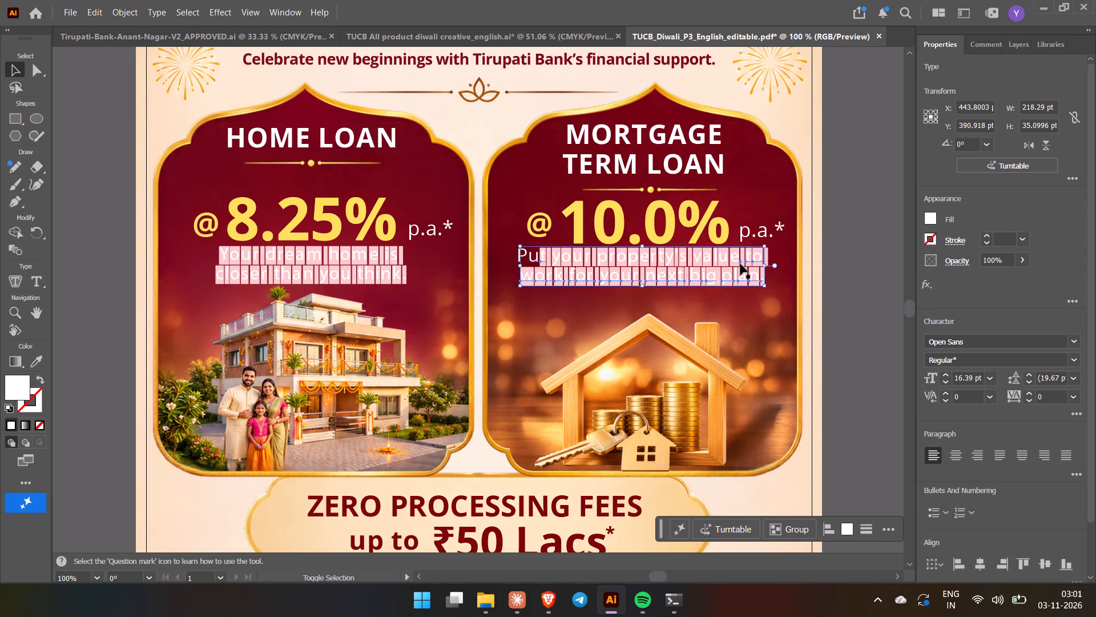
left_click(735, 263, "shift")
left_click(725, 261, "shift")
left_click(715, 259, "shift")
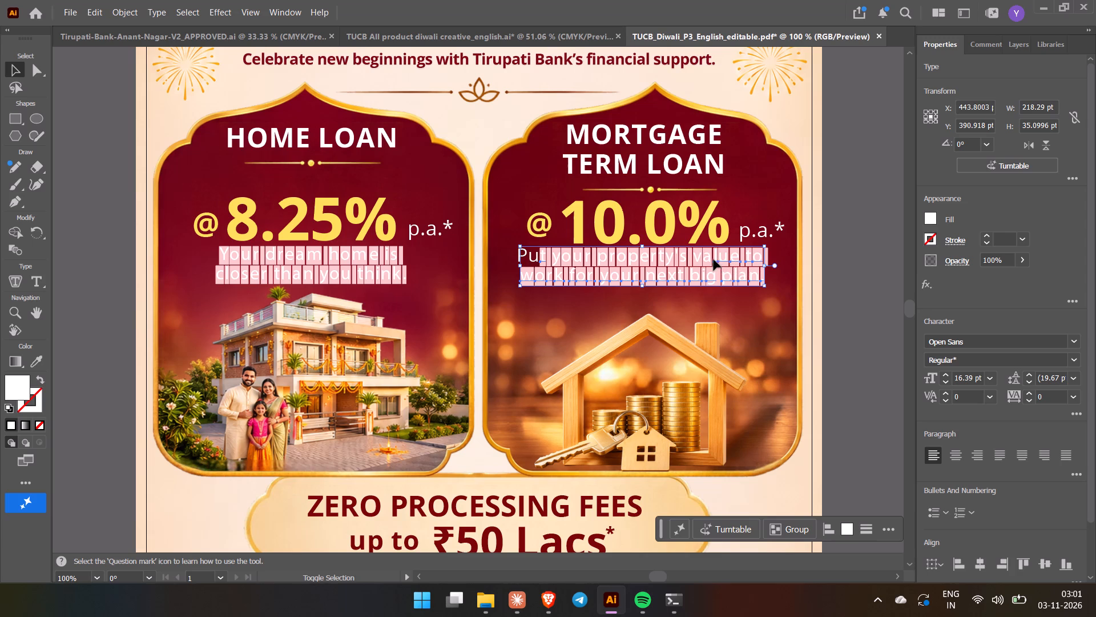
left_click(708, 261, "shift")
left_click(697, 260, "shift")
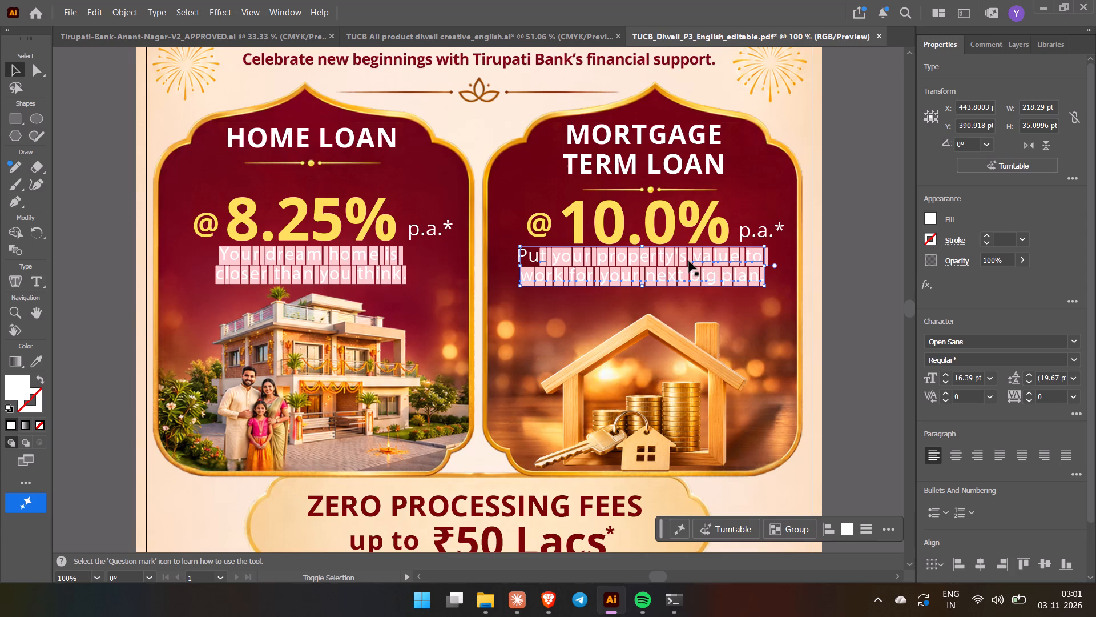
left_click(691, 261, "shift")
left_click(682, 261, "shift")
left_click(690, 262, "shift")
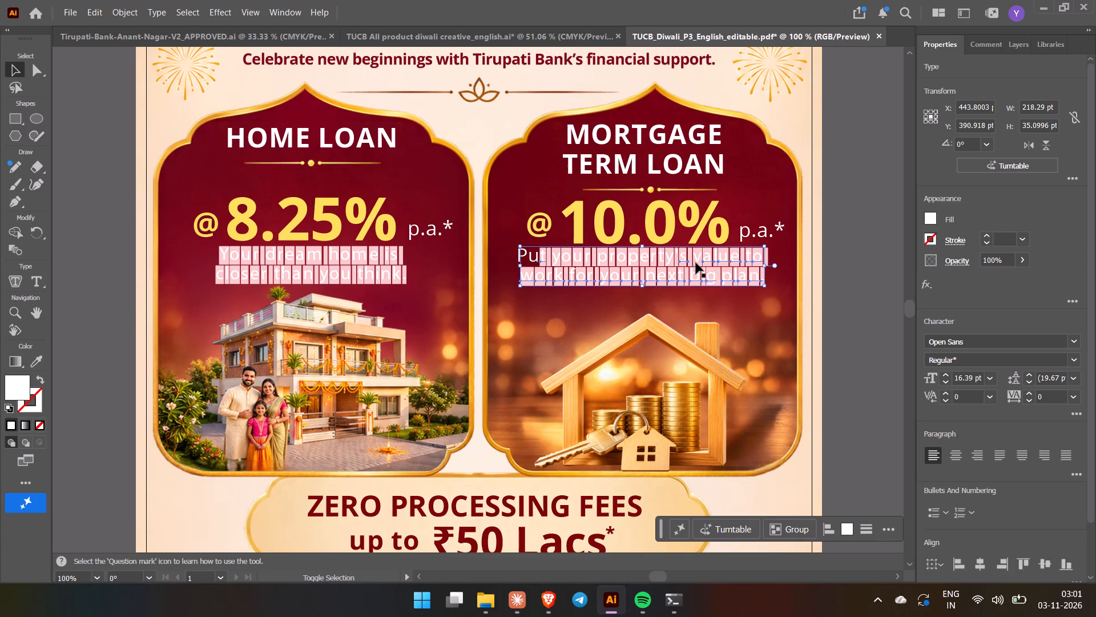
left_click(696, 263, "shift")
left_click(676, 261, "shift")
left_click(667, 262, "shift")
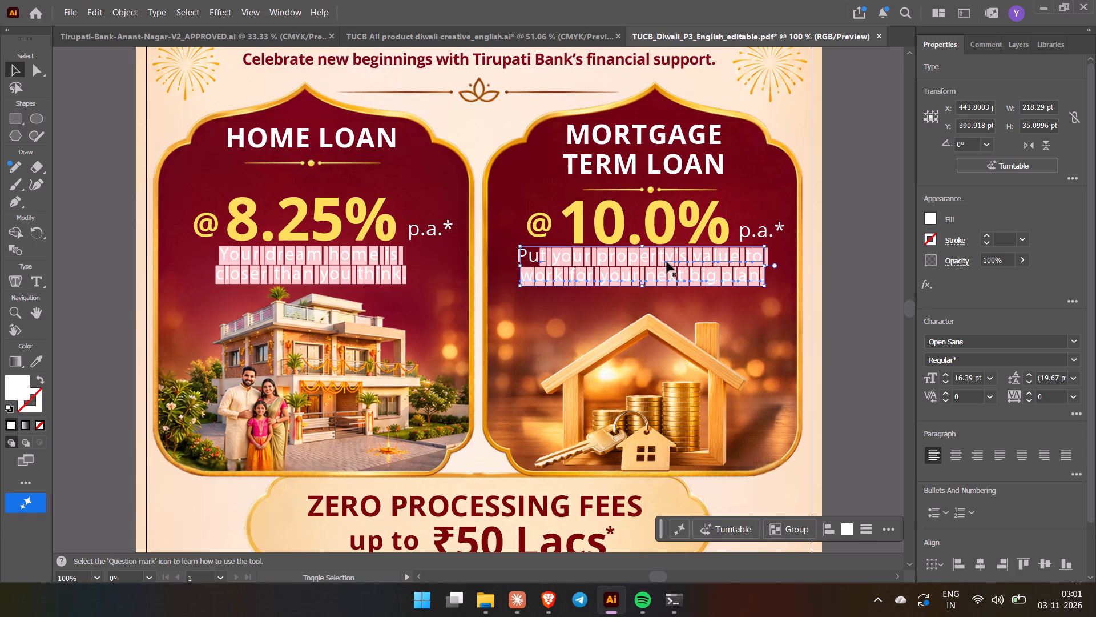
left_click(660, 261, "shift")
left_click(653, 262, "shift")
left_click(643, 262, "shift")
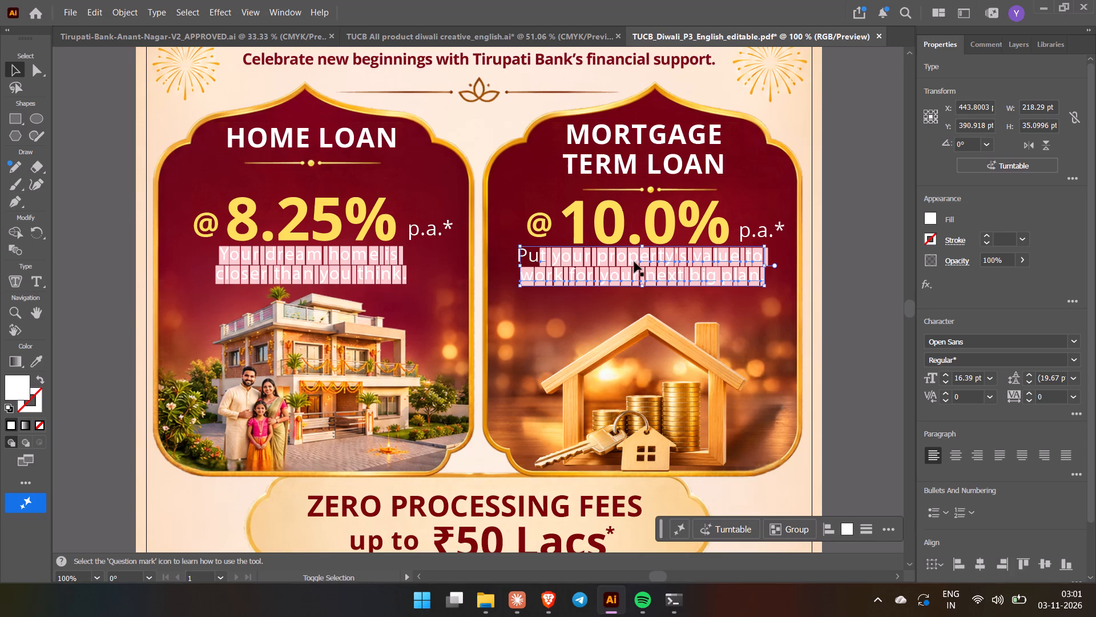
left_click(634, 261, "shift")
left_click(627, 260, "shift")
left_click(624, 259, "shift")
left_click(633, 259, "shift")
left_click(612, 259, "shift")
left_click(605, 259, "shift")
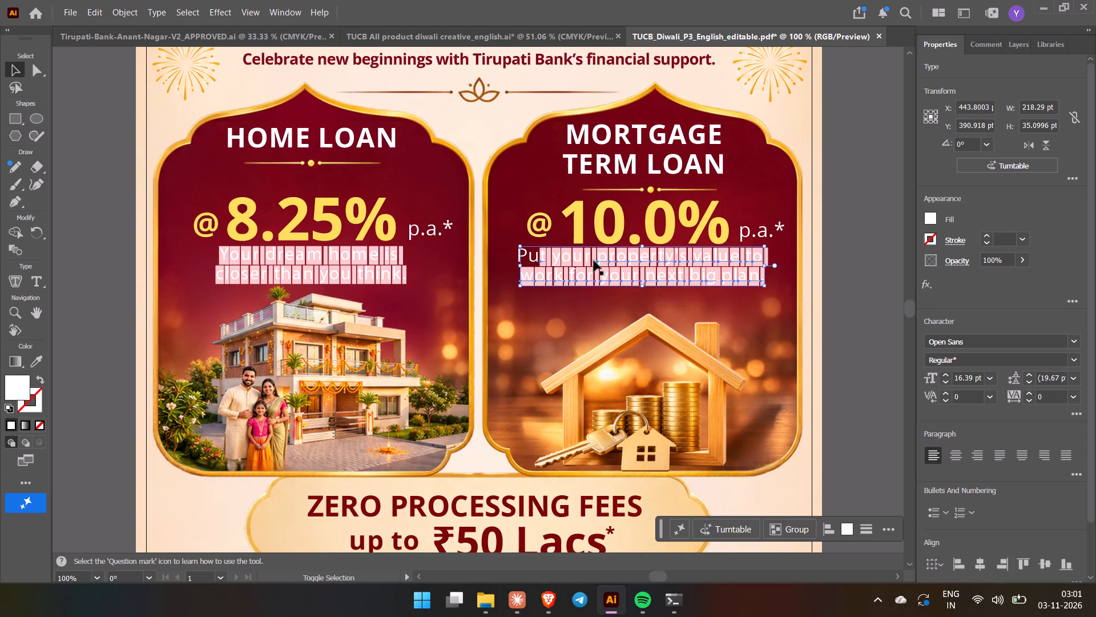
left_click(594, 261, "shift")
left_click(587, 261, "shift")
left_click(579, 262, "shift")
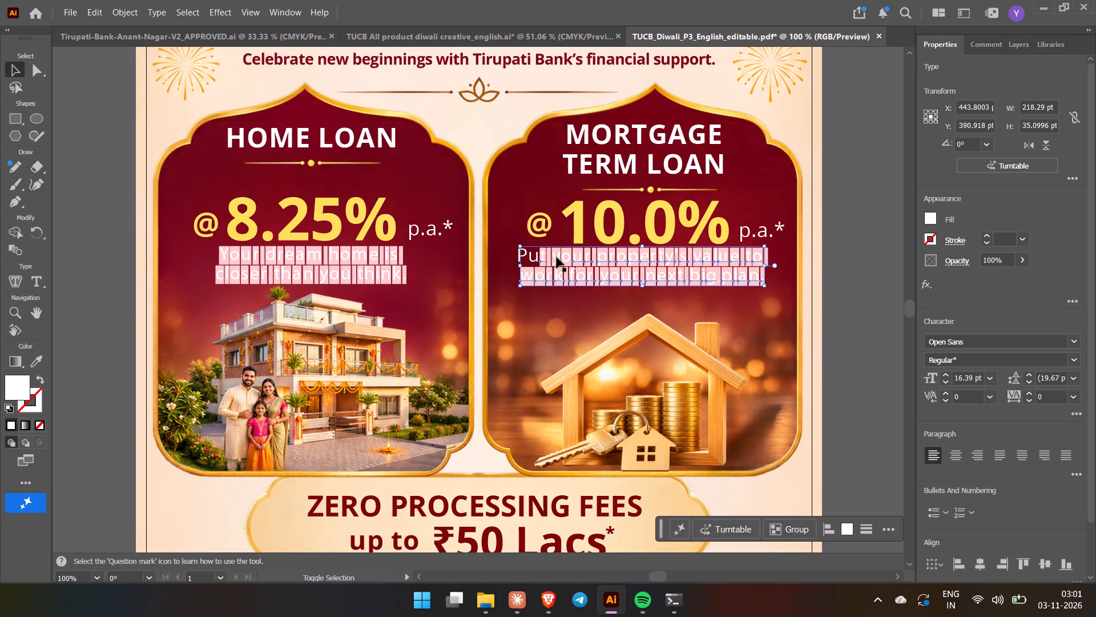
left_click(563, 259, "shift")
left_click(553, 262, "shift")
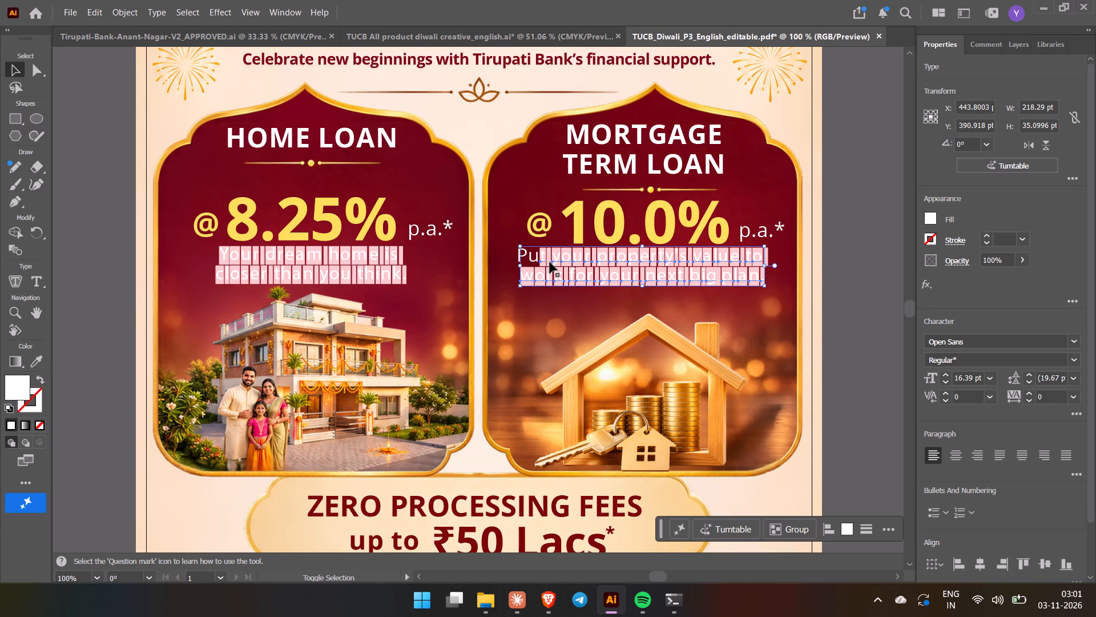
left_click(549, 263, "shift")
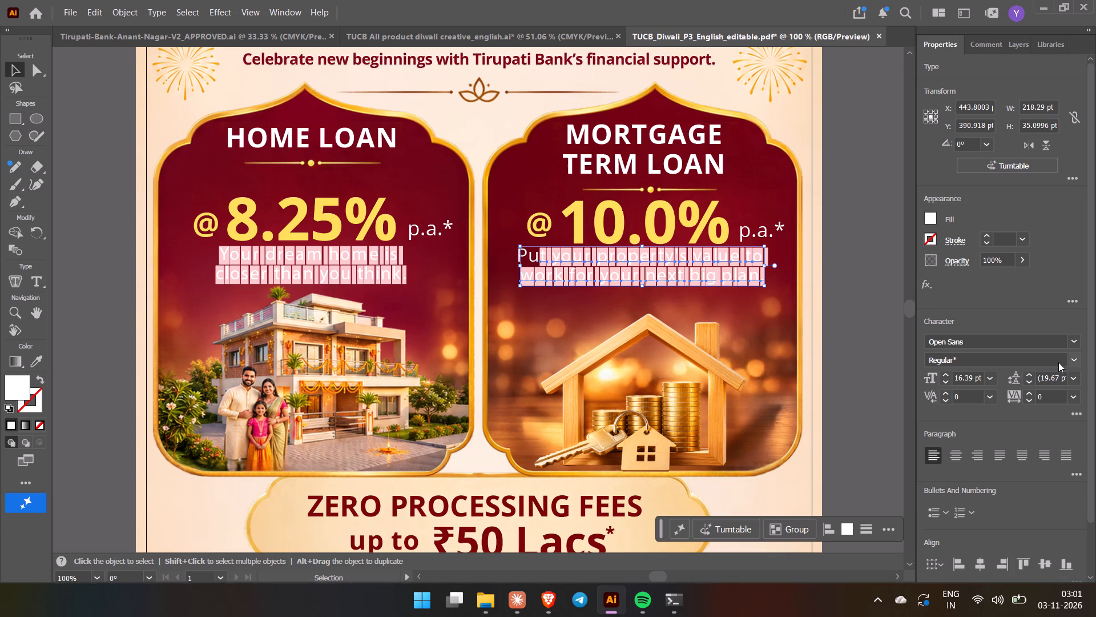
left_click(1071, 359)
left_click(965, 391)
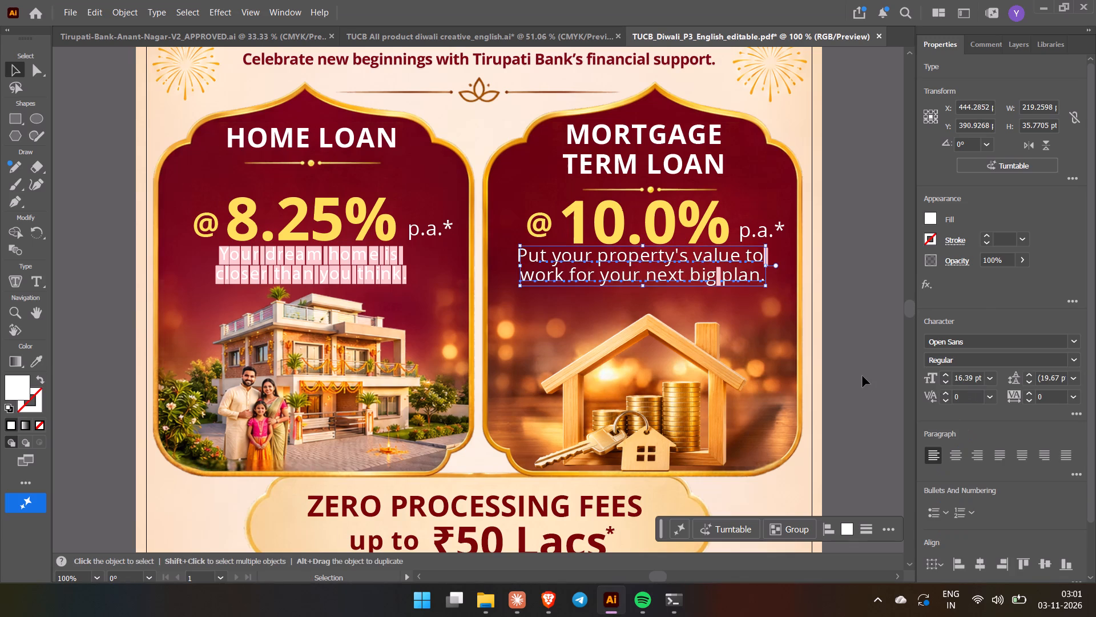
Set the highlighted spaces after "big" and after "to" in the mortgage tagline to Open Sans Regular.
left_click(863, 376)
left_click(718, 277)
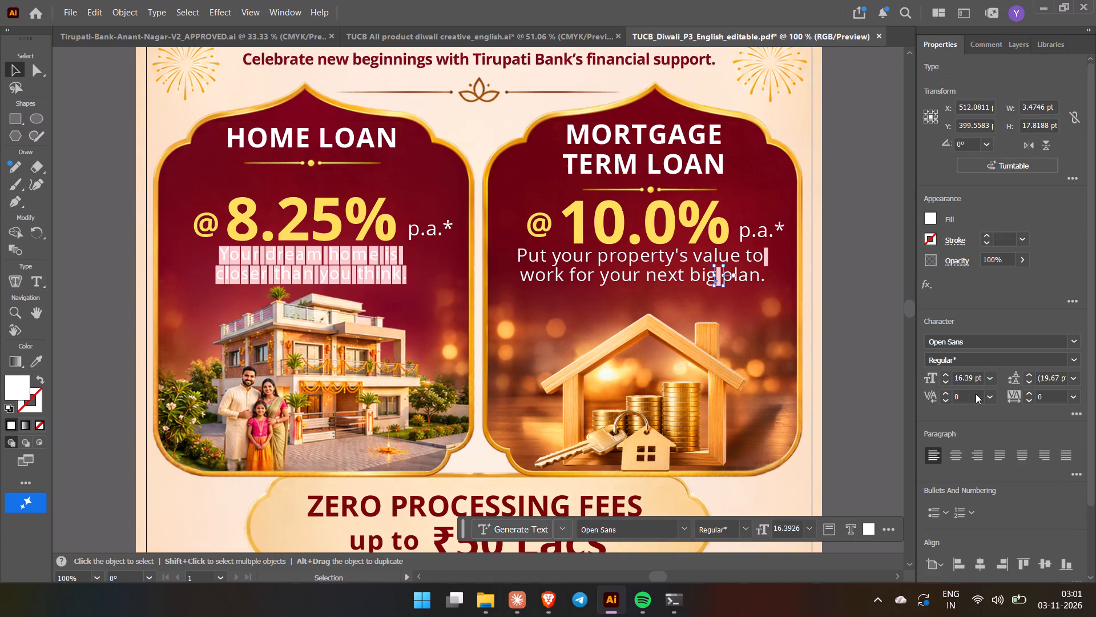
left_click(1074, 361)
left_click(993, 393)
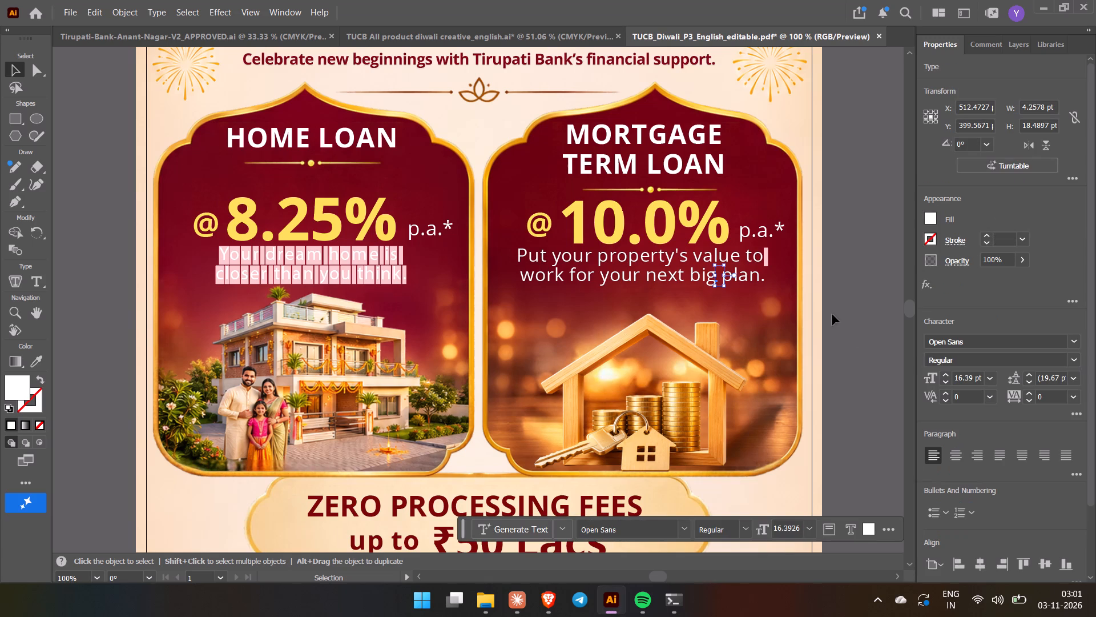
left_click(765, 259)
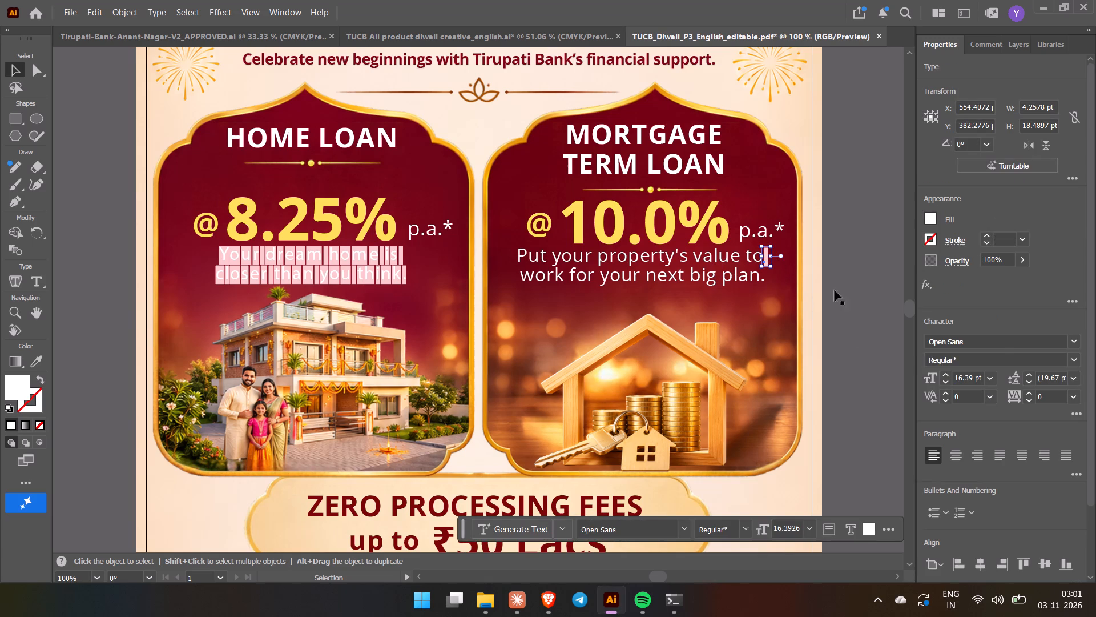
left_click(1069, 358)
left_click(962, 397)
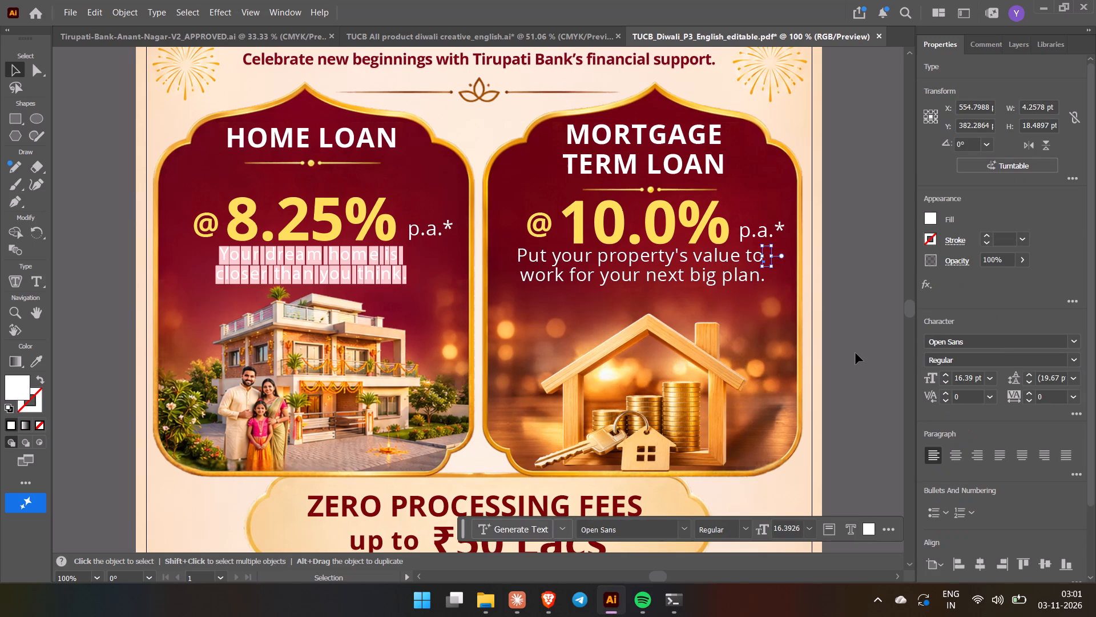
left_click(856, 353)
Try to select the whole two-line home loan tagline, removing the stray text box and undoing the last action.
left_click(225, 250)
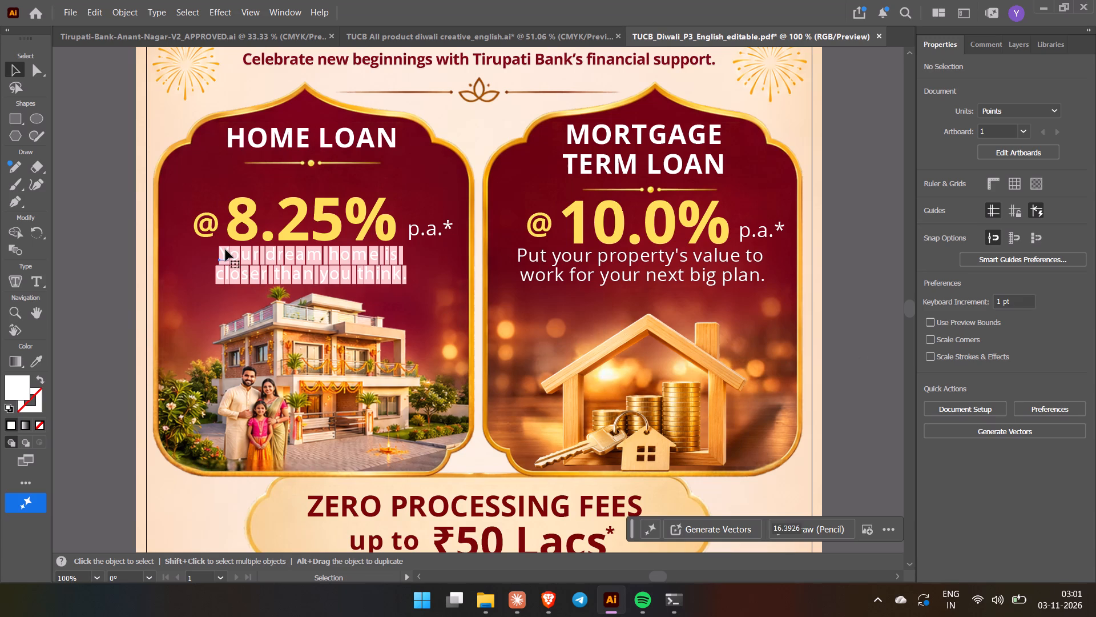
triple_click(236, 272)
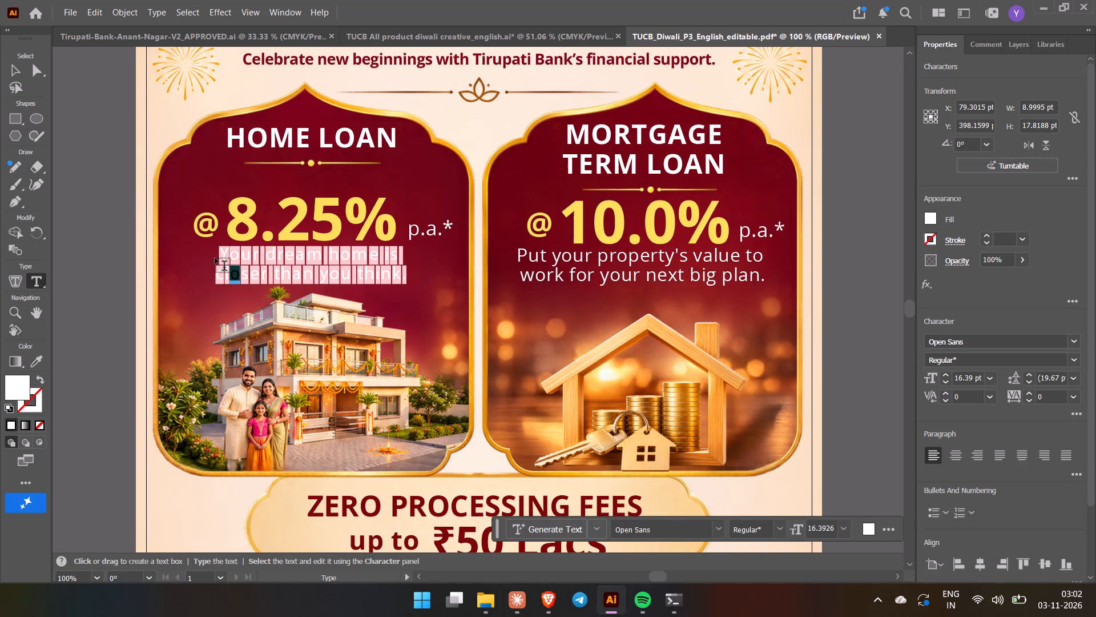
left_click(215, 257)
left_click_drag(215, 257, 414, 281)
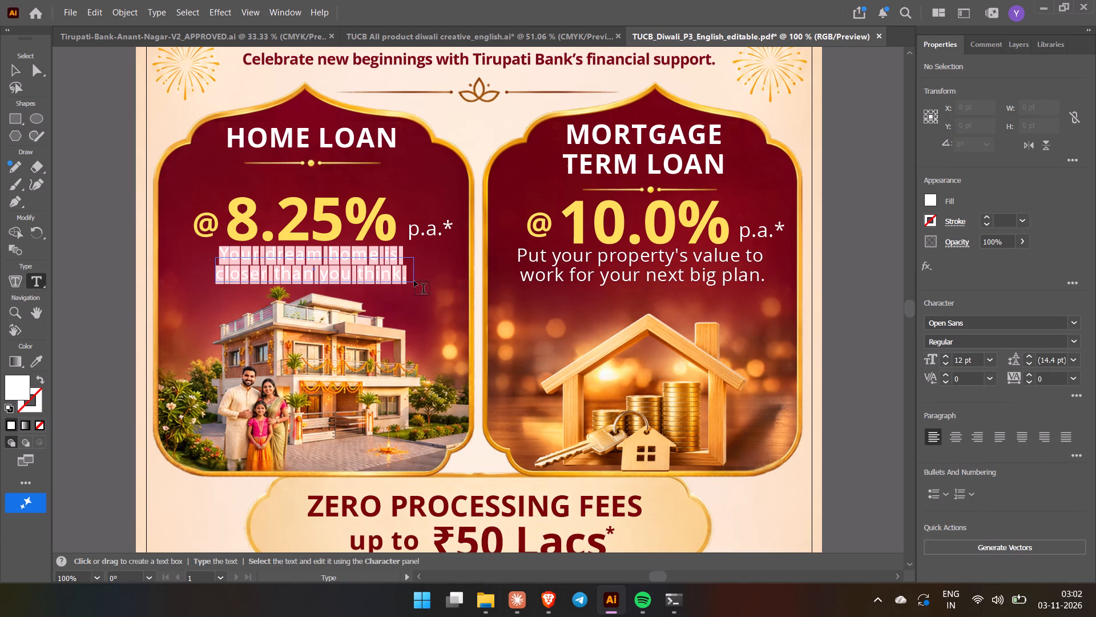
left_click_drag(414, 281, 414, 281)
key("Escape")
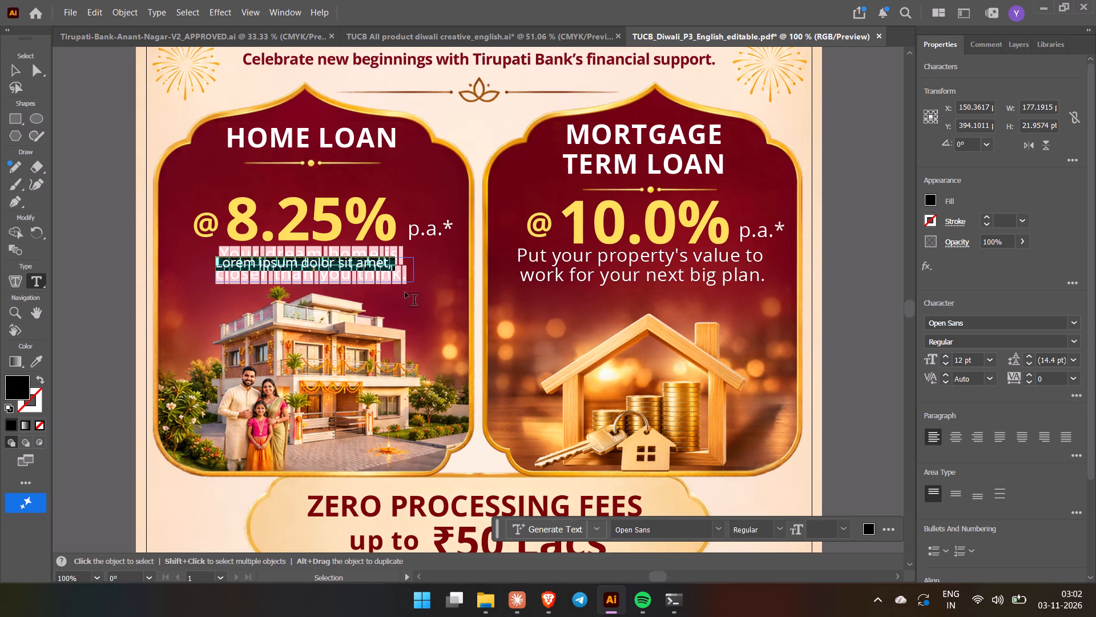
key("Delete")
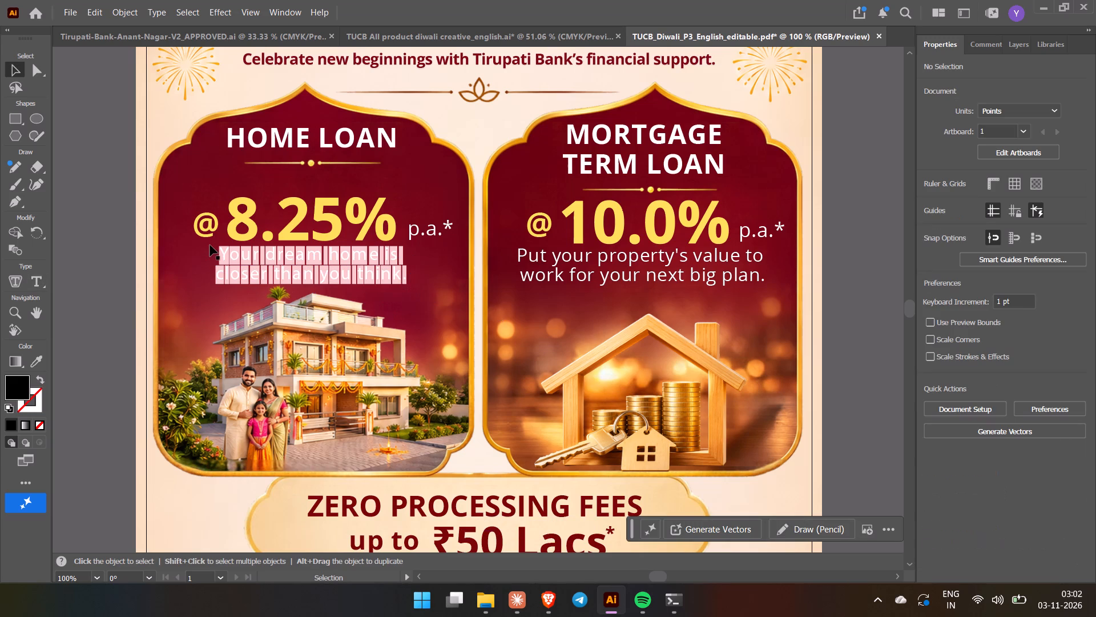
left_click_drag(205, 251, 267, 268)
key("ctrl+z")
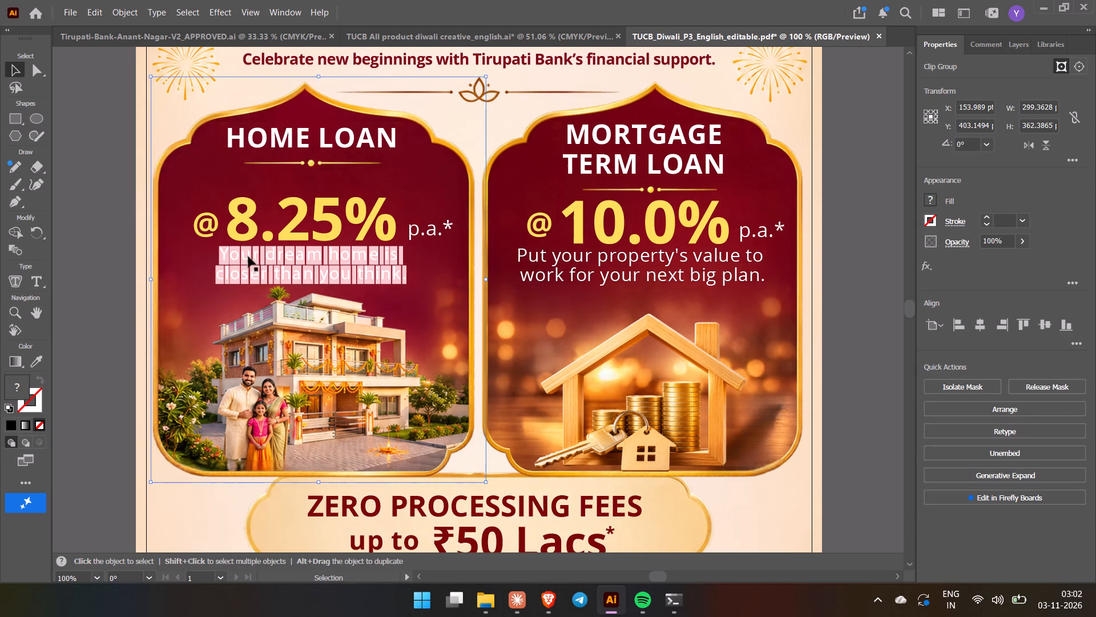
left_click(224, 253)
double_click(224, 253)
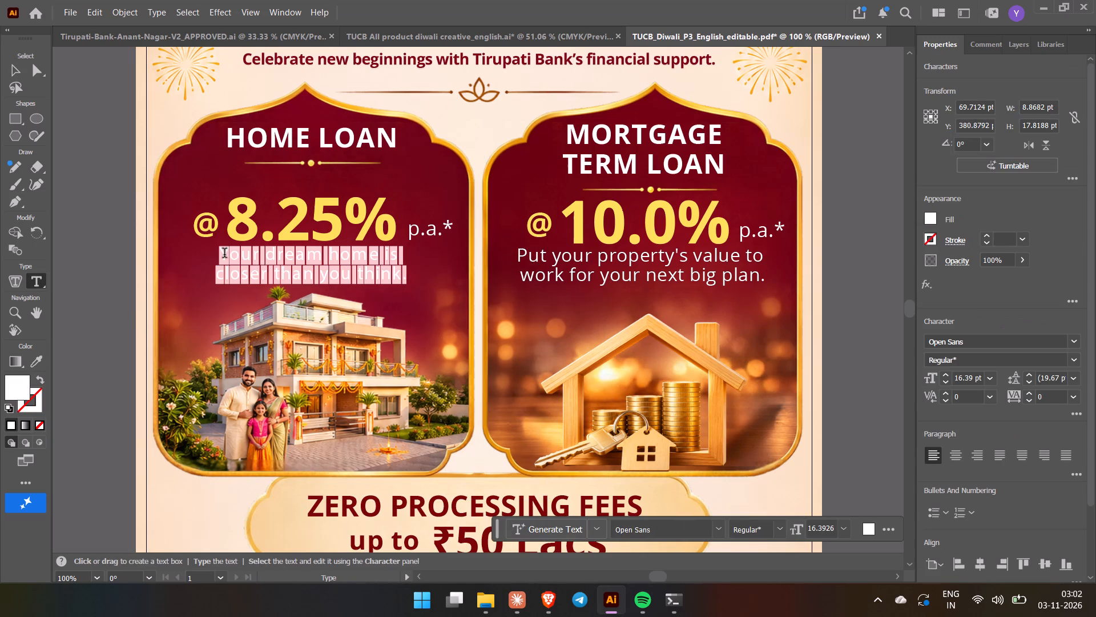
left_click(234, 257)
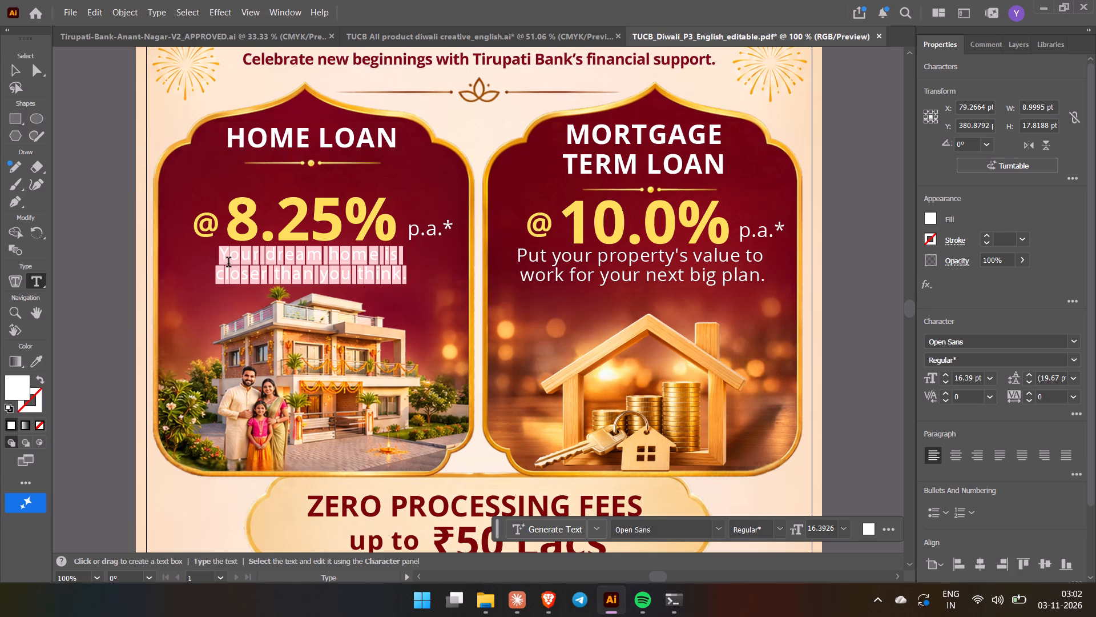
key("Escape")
Select the "Y" of "Your" and the characters of "think." in the home loan tagline, undoing the accidental text change.
left_click(221, 259)
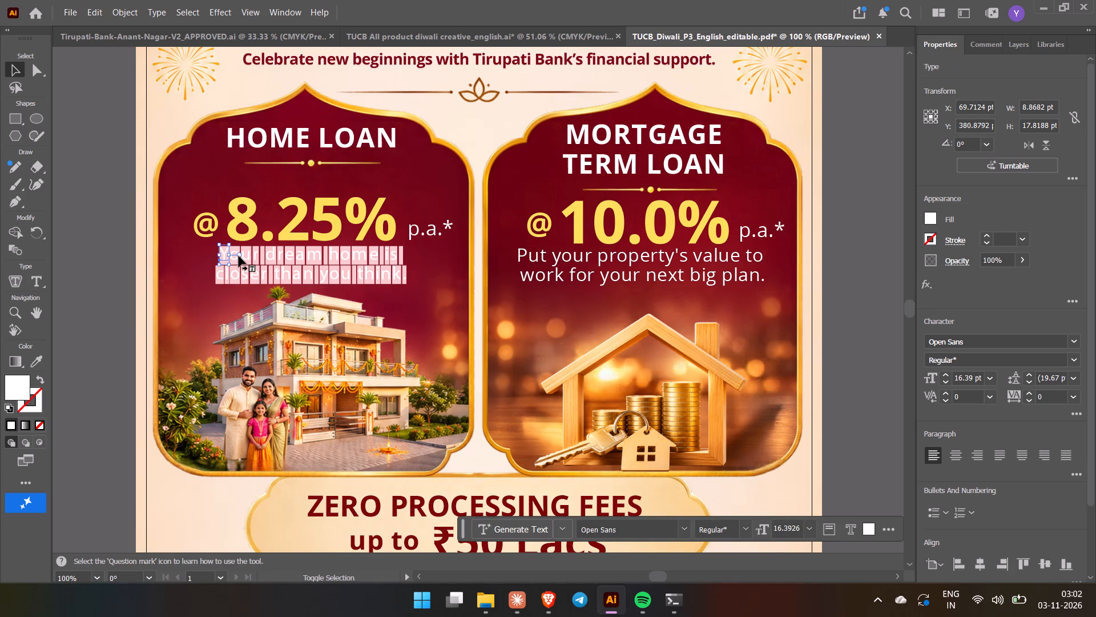
left_click(236, 252, "shift")
left_click(239, 254, "shift")
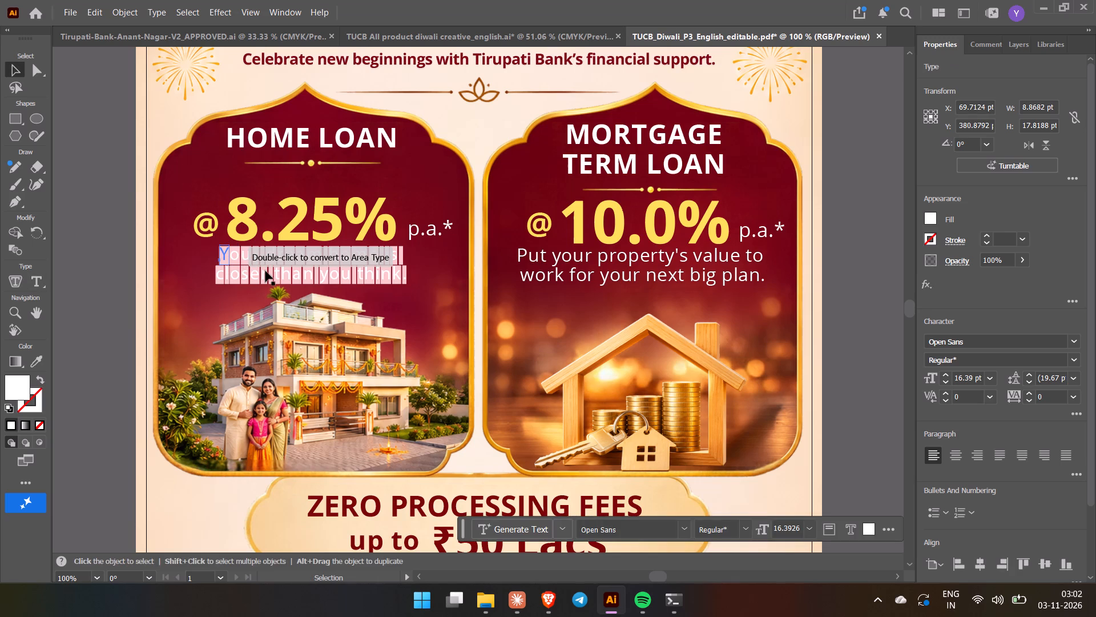
key("ctrl+z")
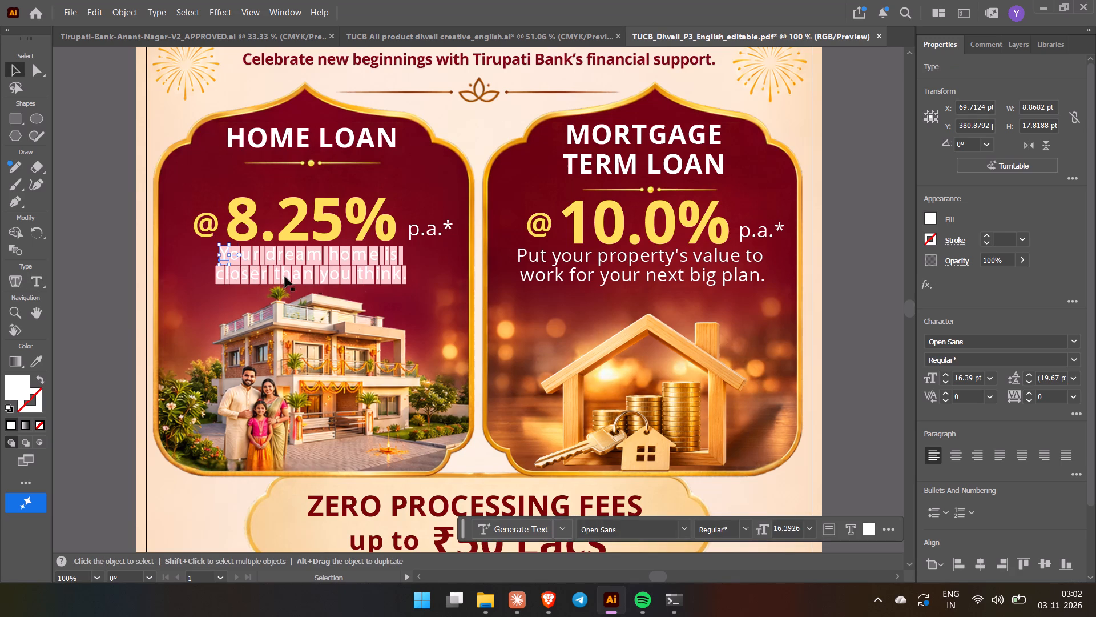
left_click(406, 275, "shift")
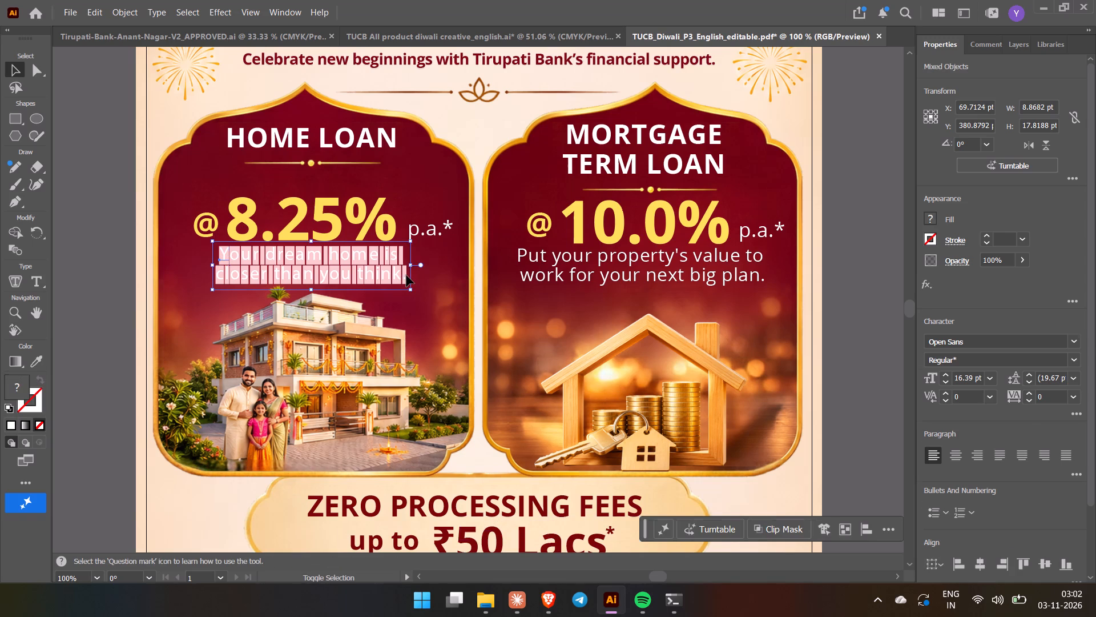
left_click(404, 280, "shift")
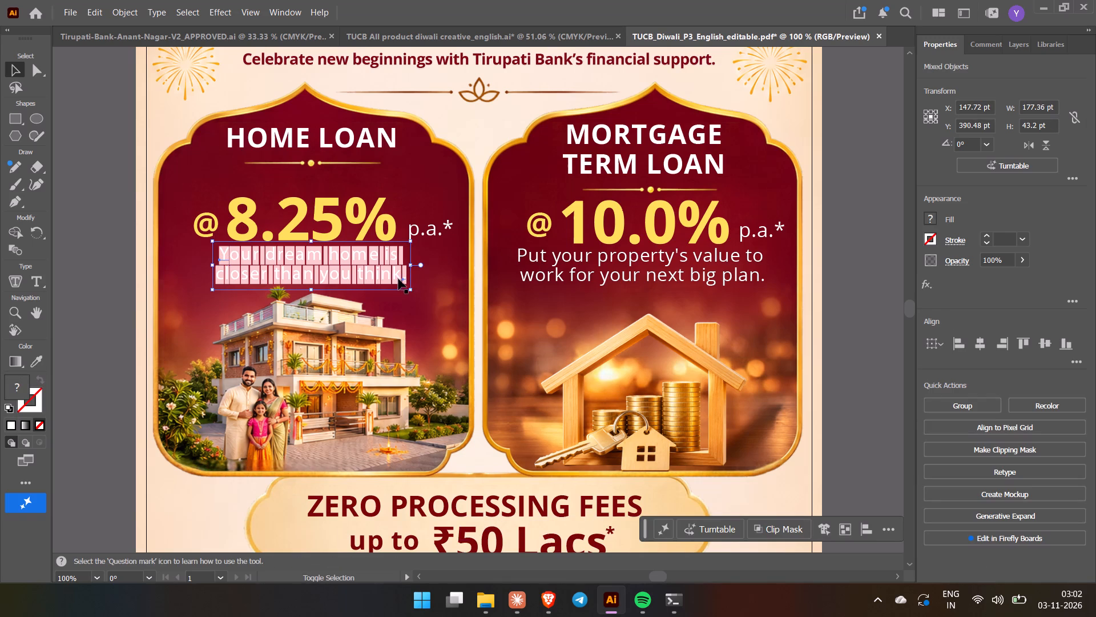
left_click(397, 278, "shift")
left_click(385, 277, "shift")
left_click(372, 277, "shift")
left_click(377, 279, "shift")
left_click(362, 278, "shift")
left_click(354, 278, "shift")
Add the first-line characters of "dream home is" in the home loan tagline to the selection.
left_click(403, 258, "shift")
left_click(401, 258, "shift")
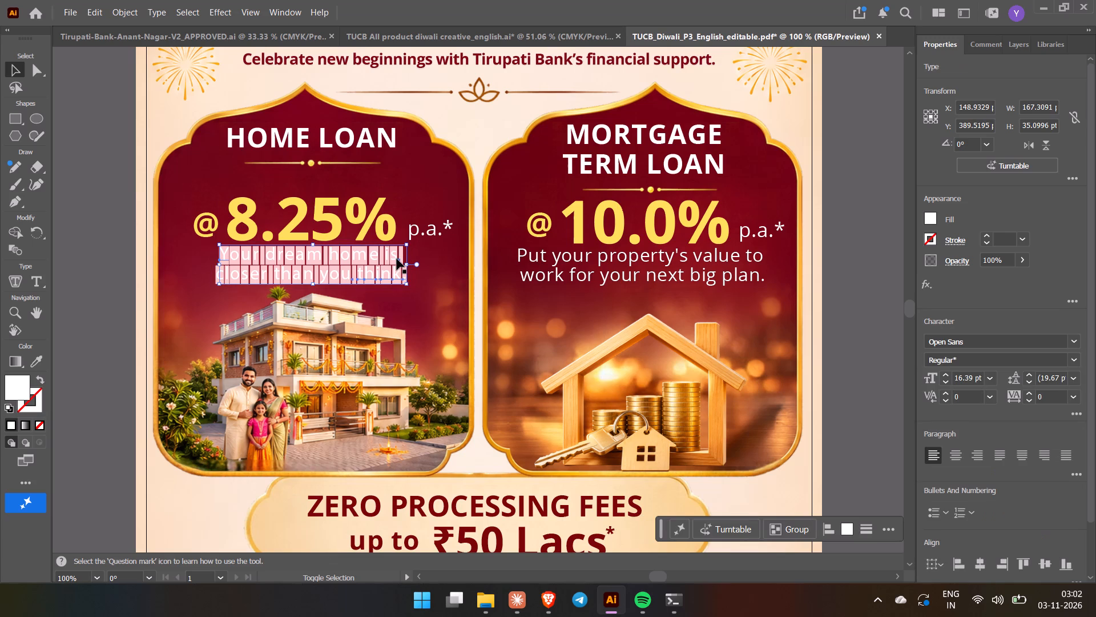
left_click(394, 259, "shift")
left_click(388, 258, "shift")
left_click(378, 258, "shift")
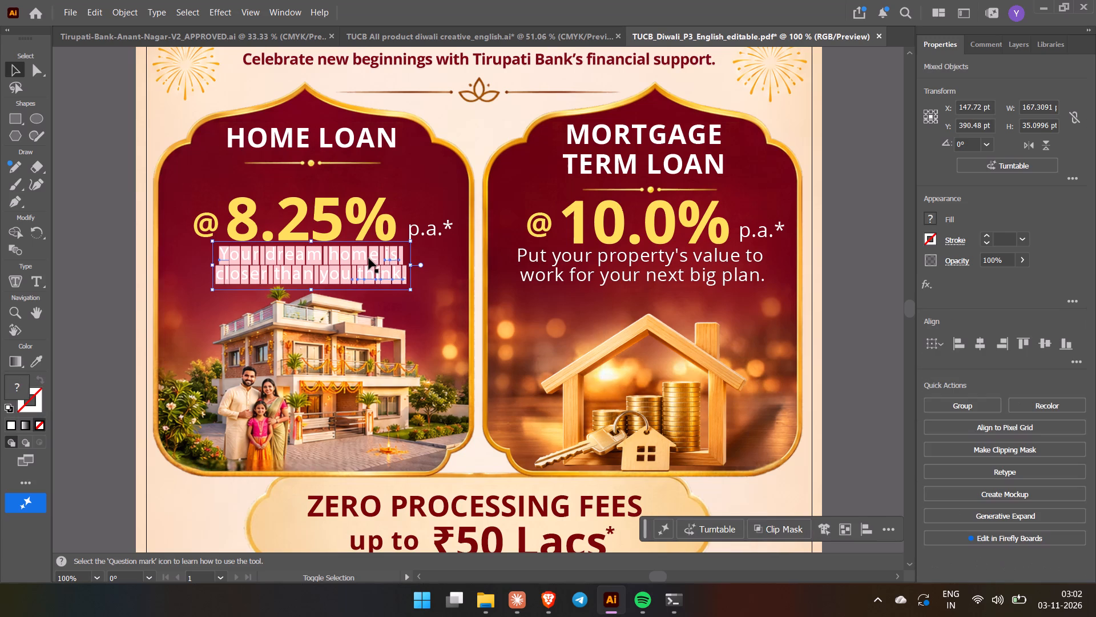
left_click(369, 258, "shift")
left_click(364, 259, "shift")
left_click(342, 258, "shift")
left_click(336, 258, "shift")
left_click(318, 258, "shift")
left_click(296, 257, "shift")
left_click(286, 258, "shift")
left_click(280, 259, "shift")
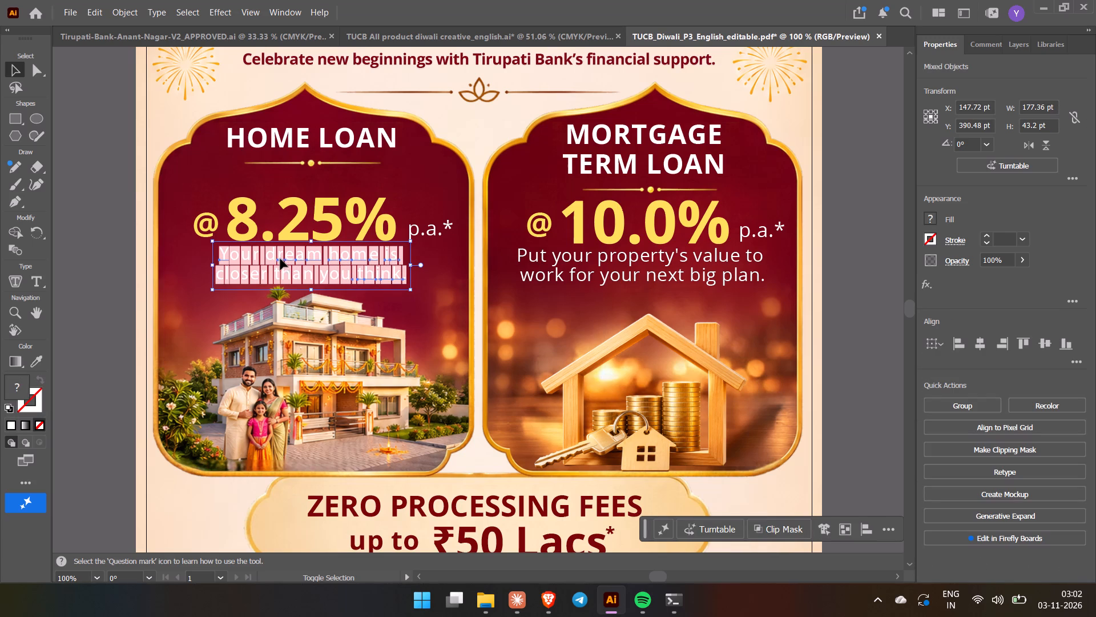
left_click(272, 258, "shift")
Add the second-line characters of "closer" in the home loan tagline to the selection.
left_click(260, 269, "shift")
left_click(255, 273, "shift")
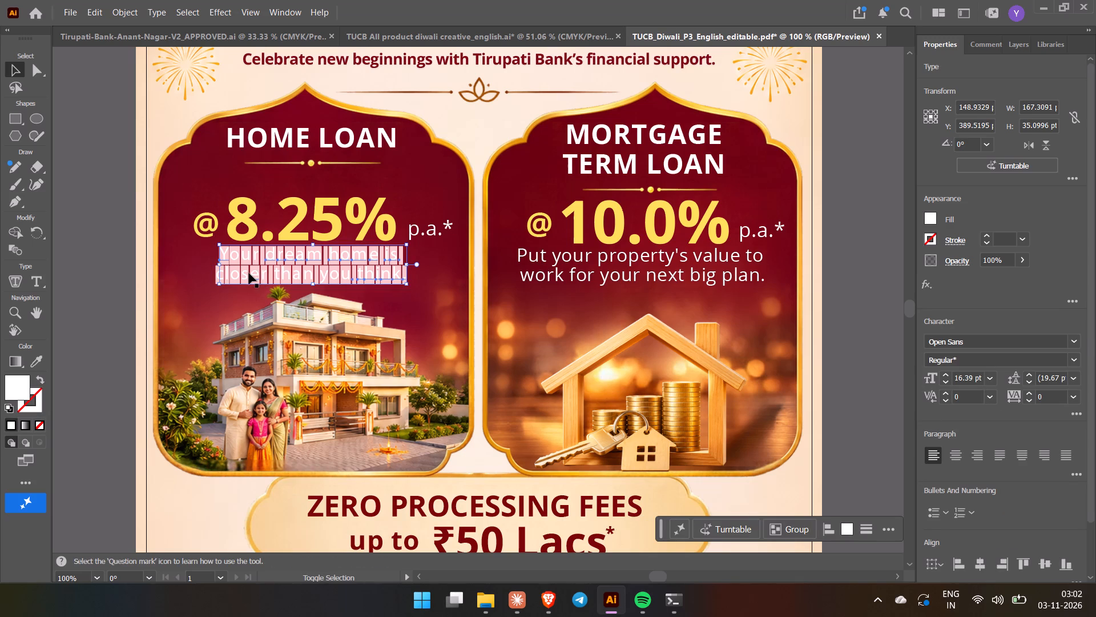
left_click(249, 273, "shift")
left_click(240, 275, "shift")
left_click(227, 274, "shift")
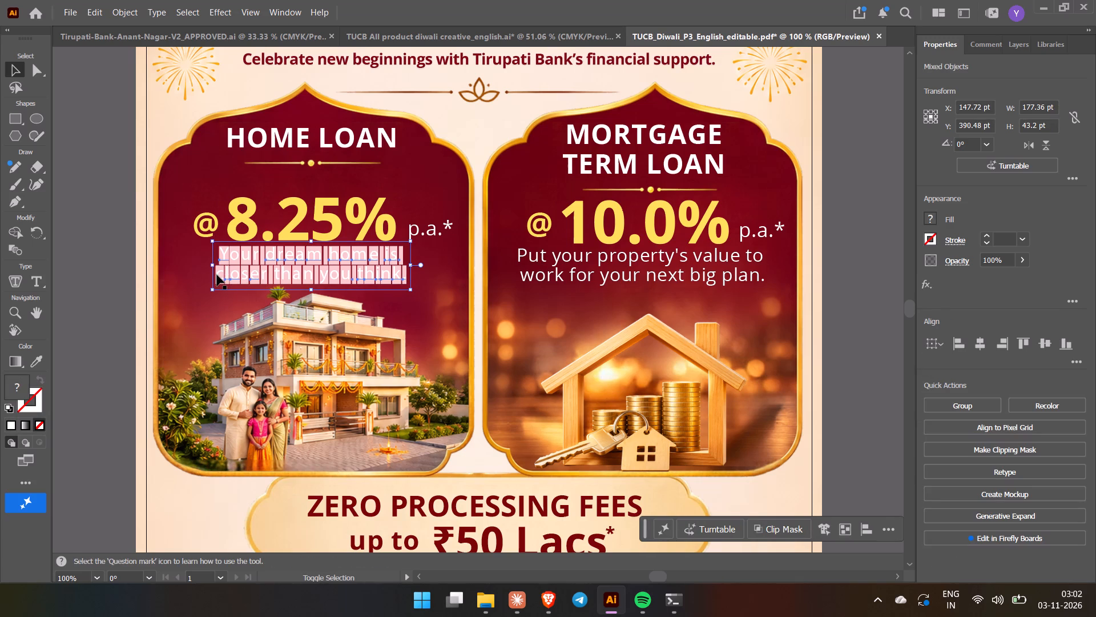
left_click(219, 274, "shift")
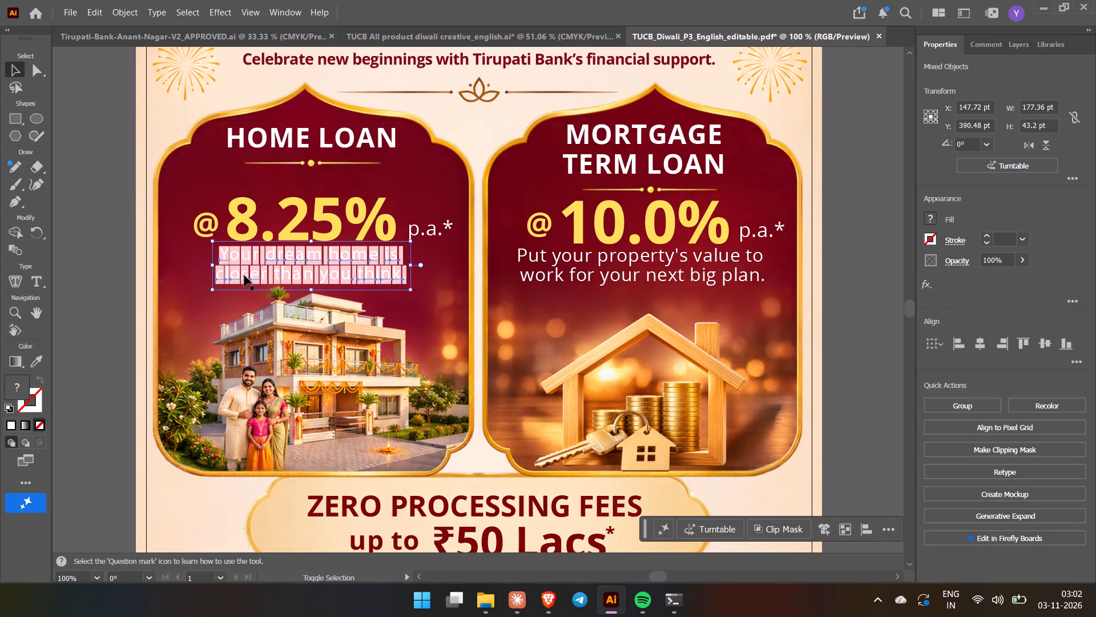
left_click(244, 274, "shift")
left_click(263, 278, "shift")
left_click(272, 278, "shift")
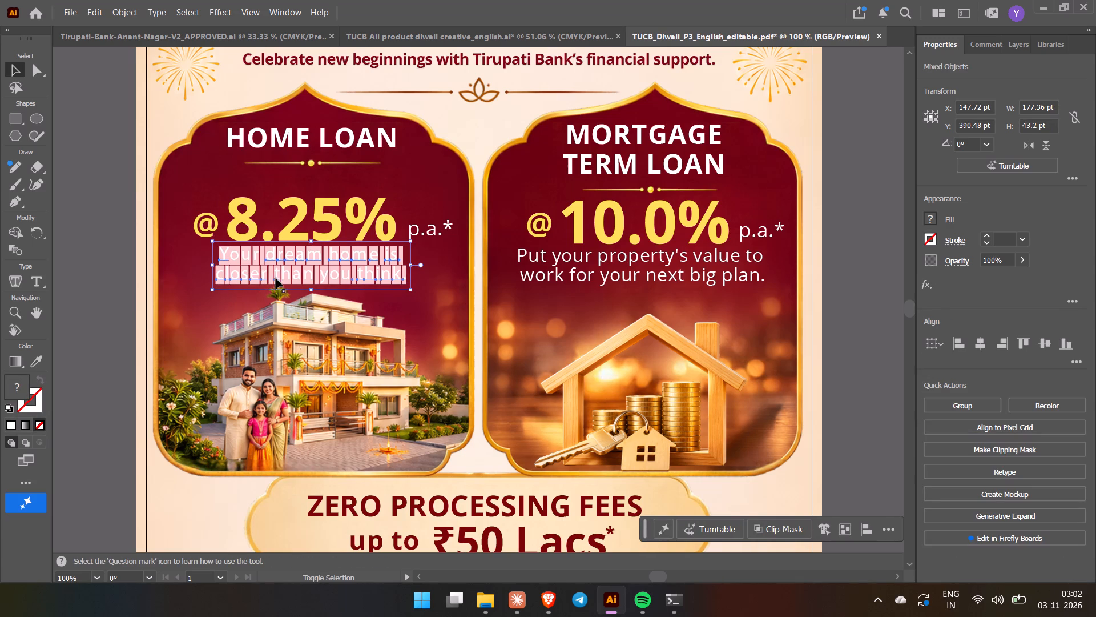
Add the "than you" characters to the selection and set all selected home loan tagline characters to Open Sans Regular.
left_click(271, 278, "shift")
left_click(283, 279, "shift")
left_click(296, 278, "shift")
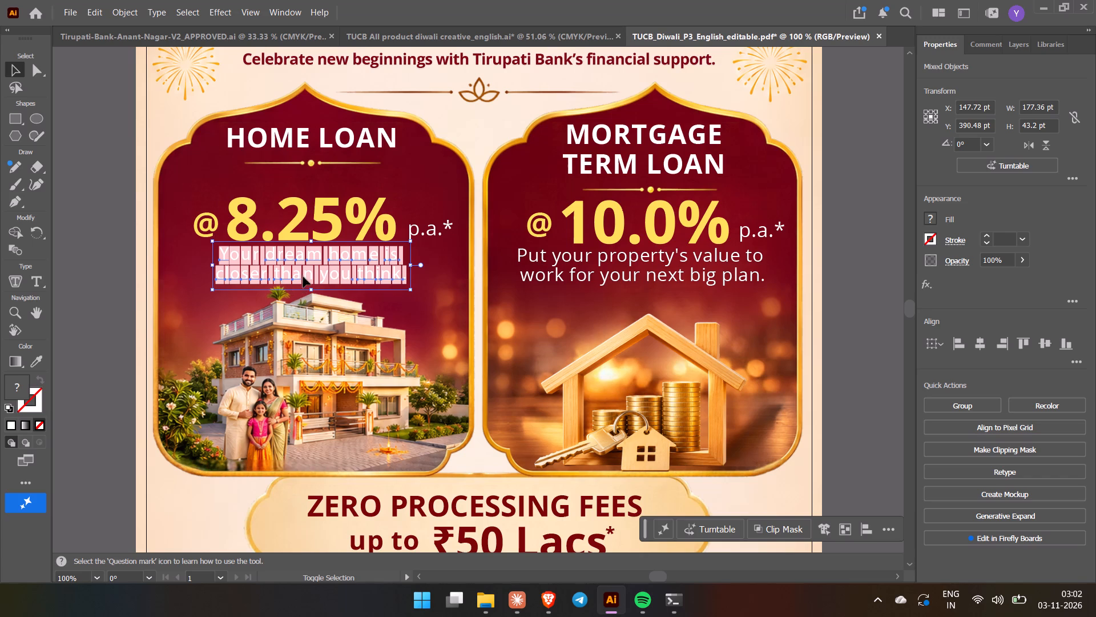
left_click(309, 277, "shift")
left_click(317, 278, "shift")
left_click(324, 278, "shift")
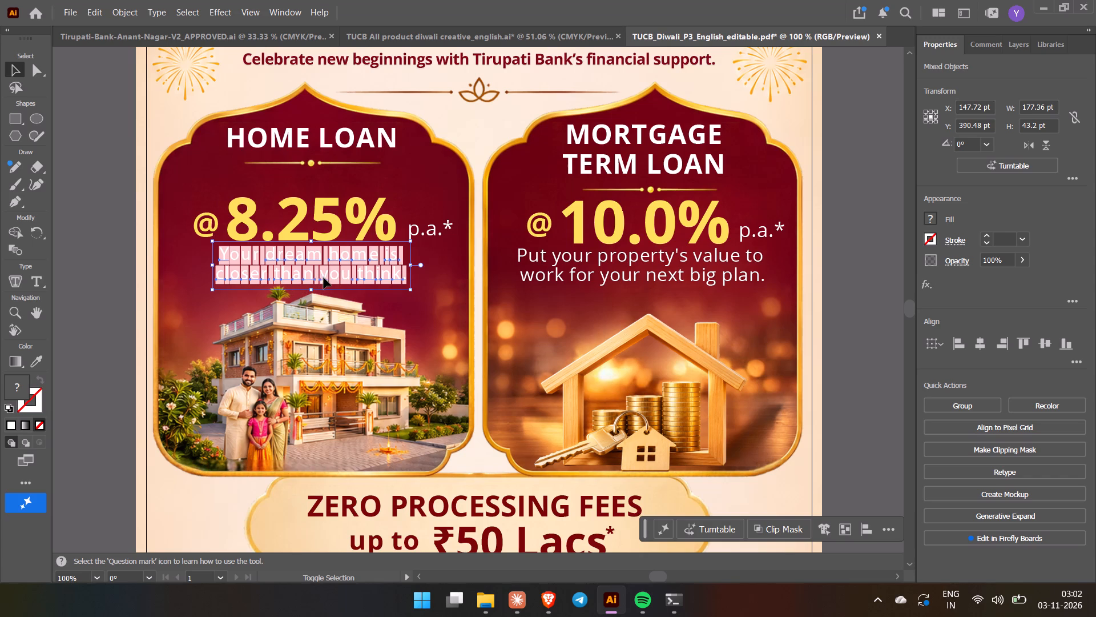
left_click(336, 276, "shift")
left_click(346, 275, "shift")
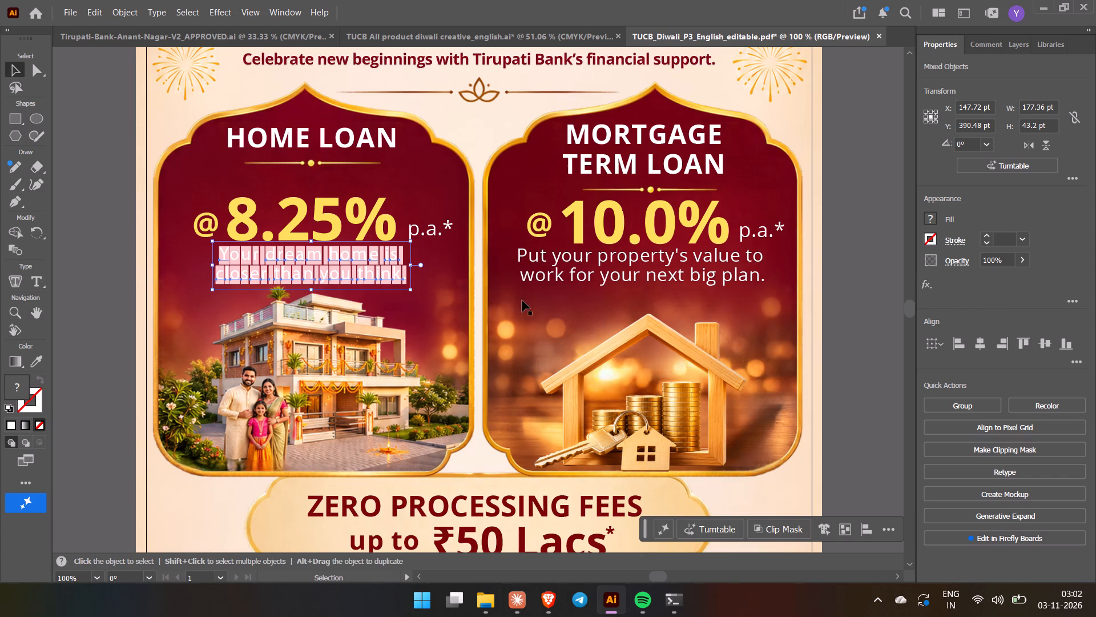
left_click(409, 251, "shift")
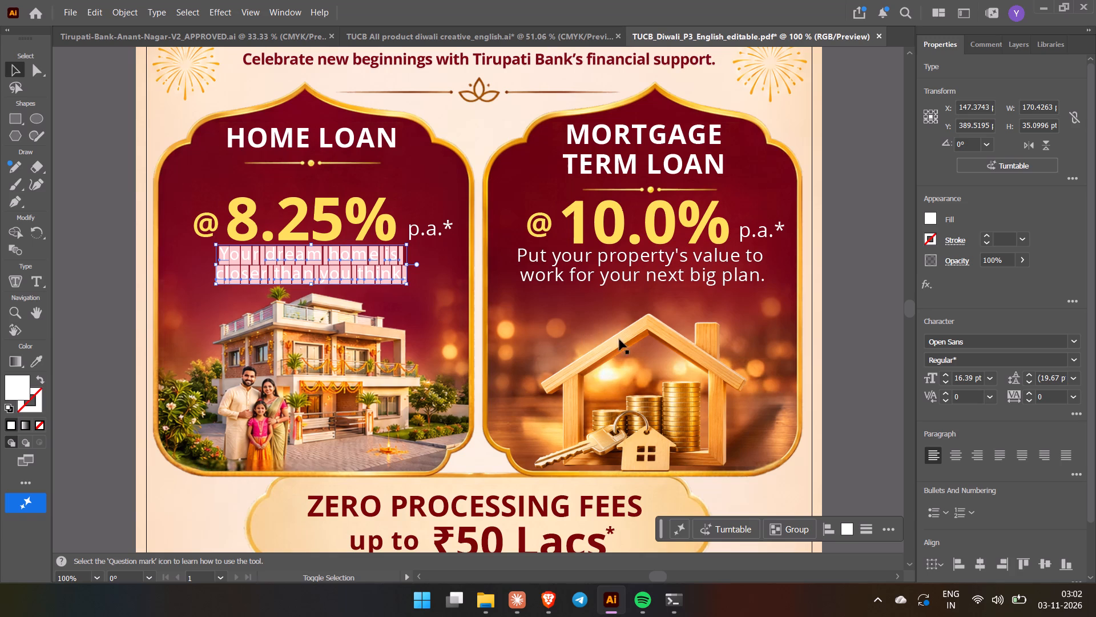
left_click(1071, 362)
left_click(999, 397)
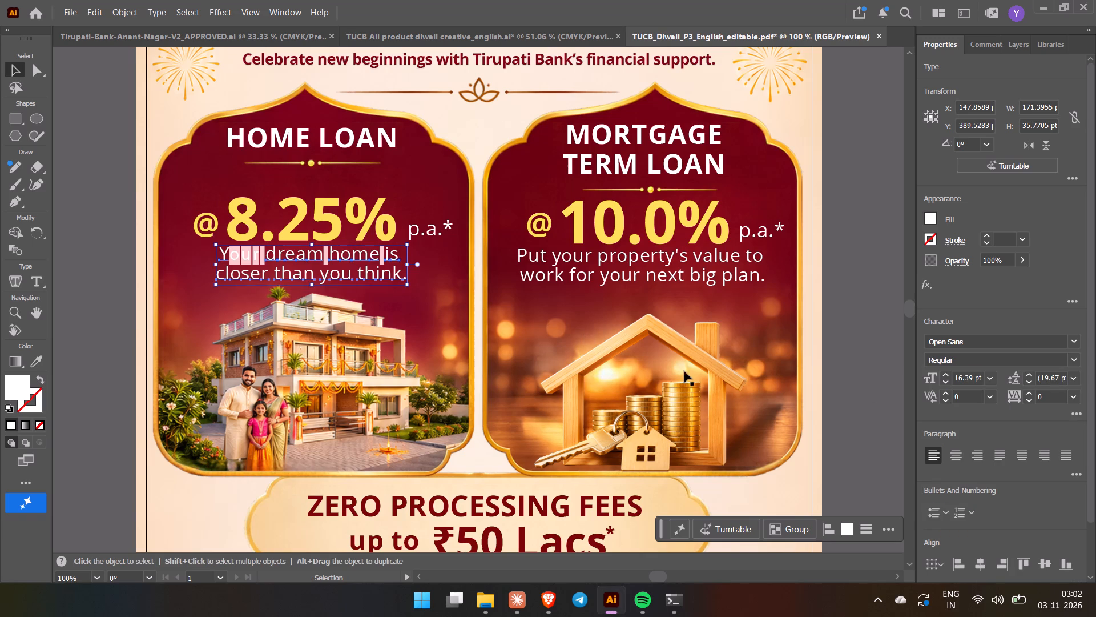
Set the highlighted spaces after "home" and after "Your" in the home loan tagline to Open Sans Regular.
left_click(457, 343)
left_click(382, 259)
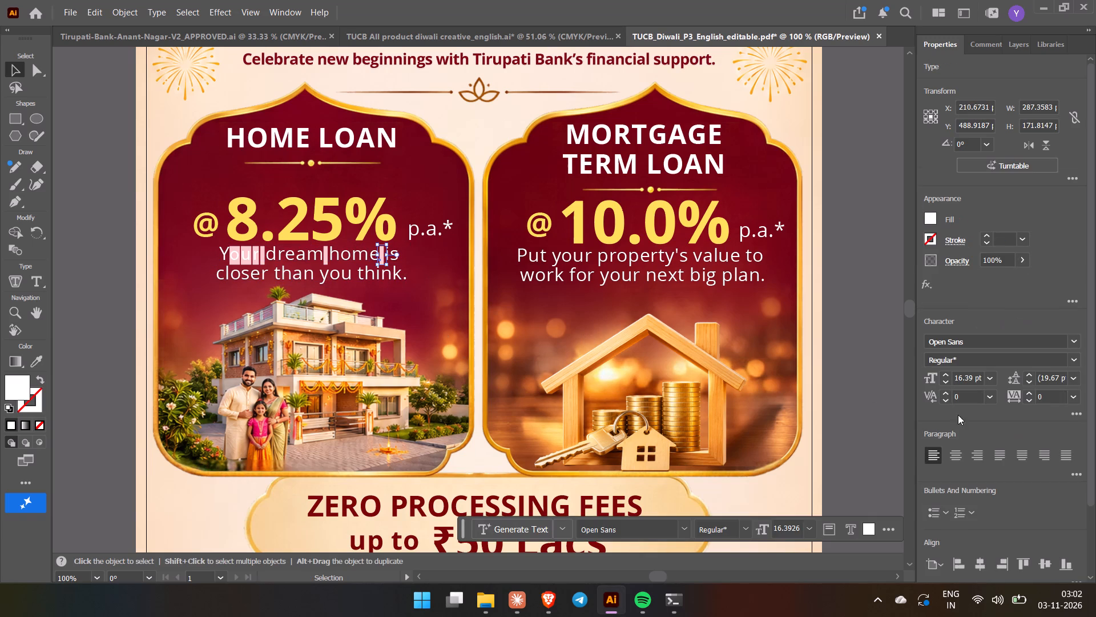
left_click(1074, 360)
left_click(979, 390)
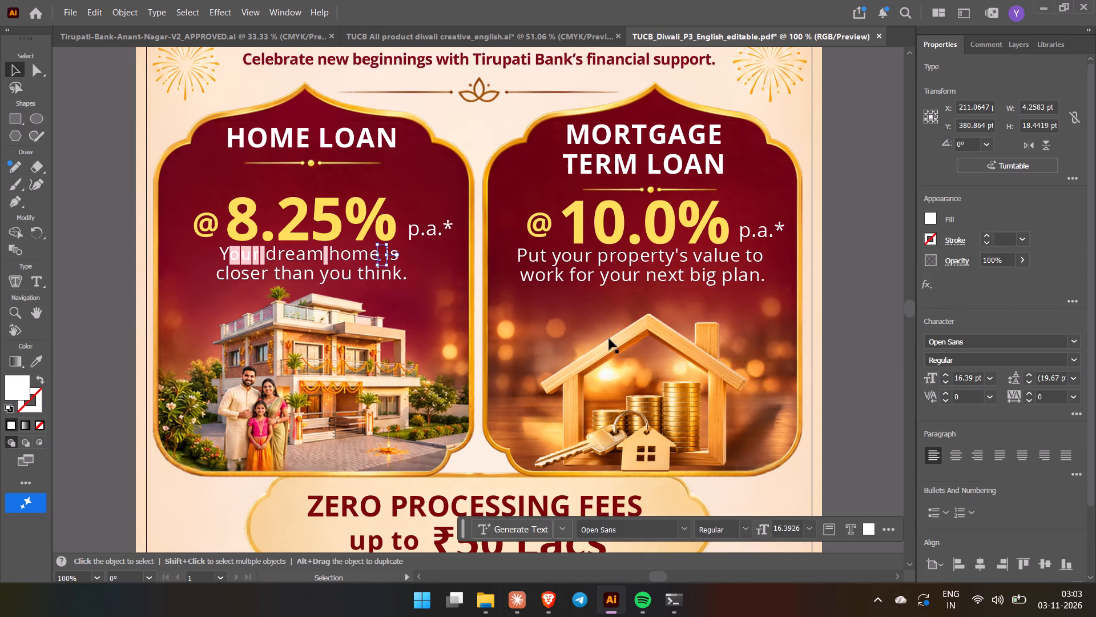
left_click(328, 259)
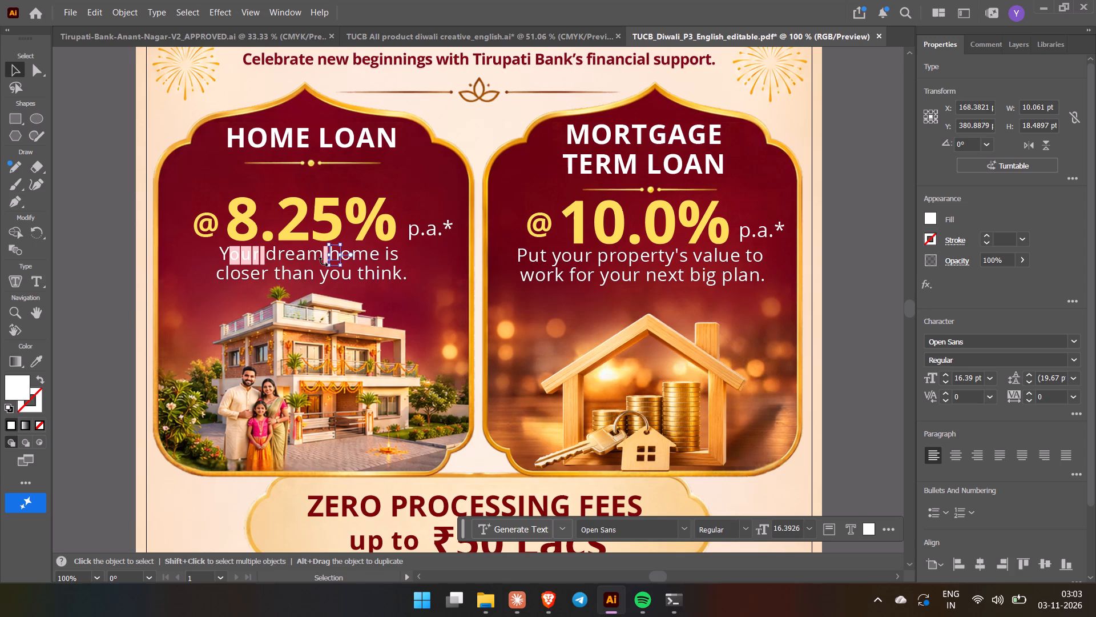
left_click(262, 258)
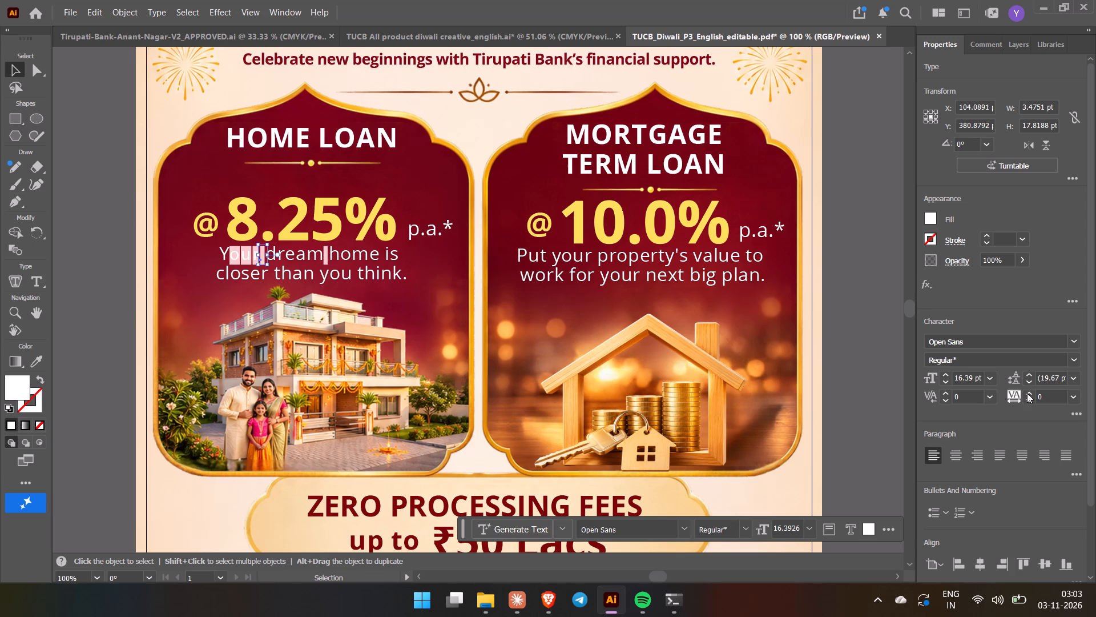
left_click(1073, 362)
left_click(1000, 388)
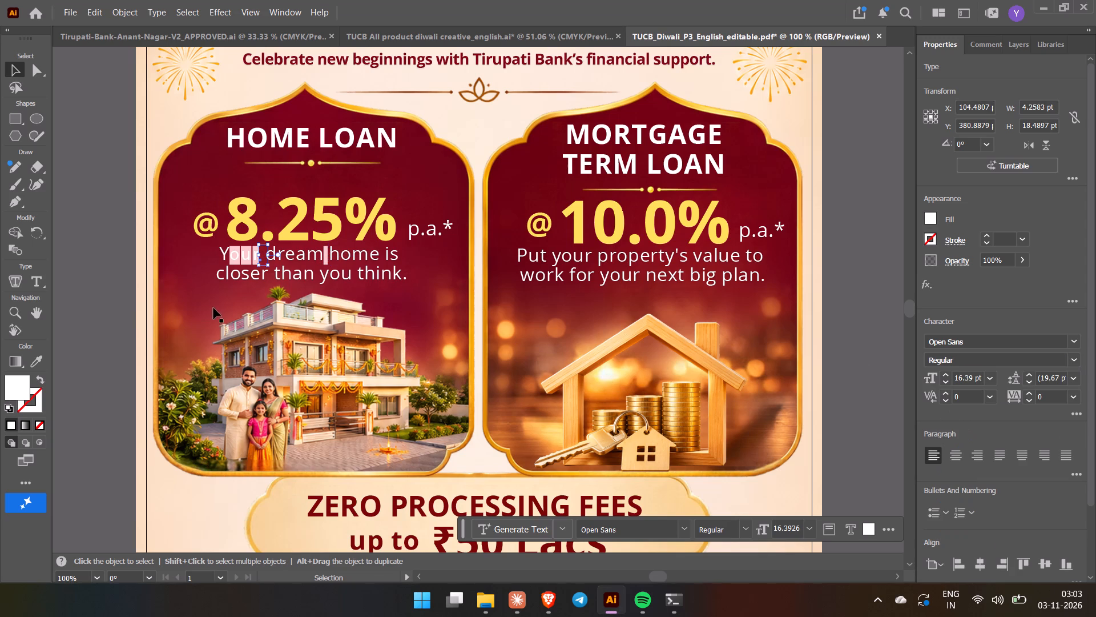
Set the remaining highlighted letters "our" and the space after "dream" in the home loan tagline to Open Sans Regular.
left_click(233, 259)
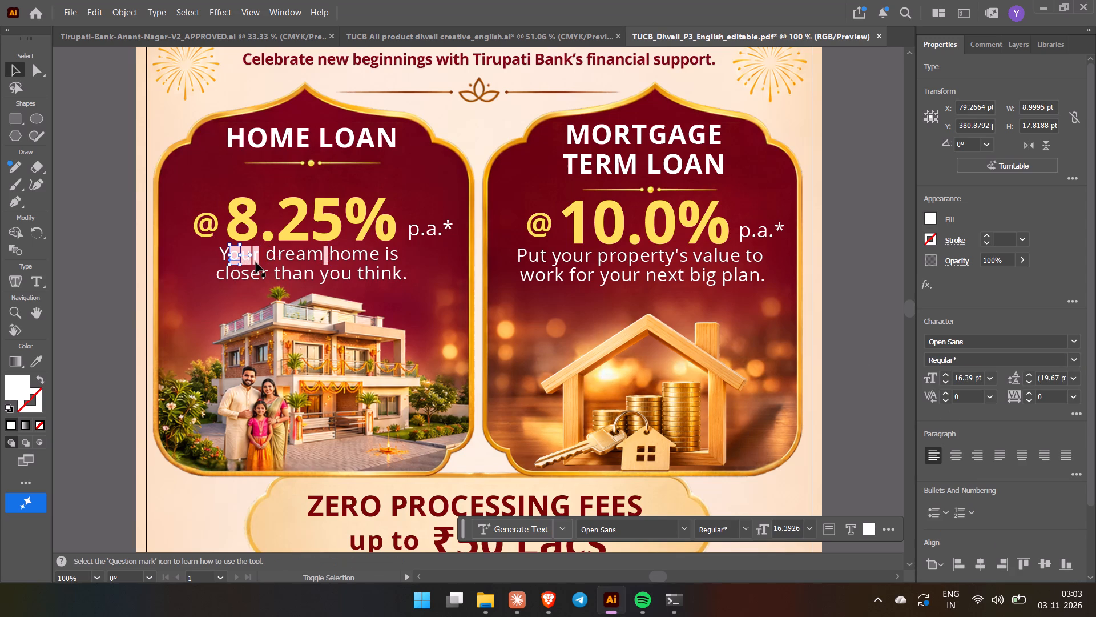
left_click(256, 262, "shift")
left_click(247, 258, "shift")
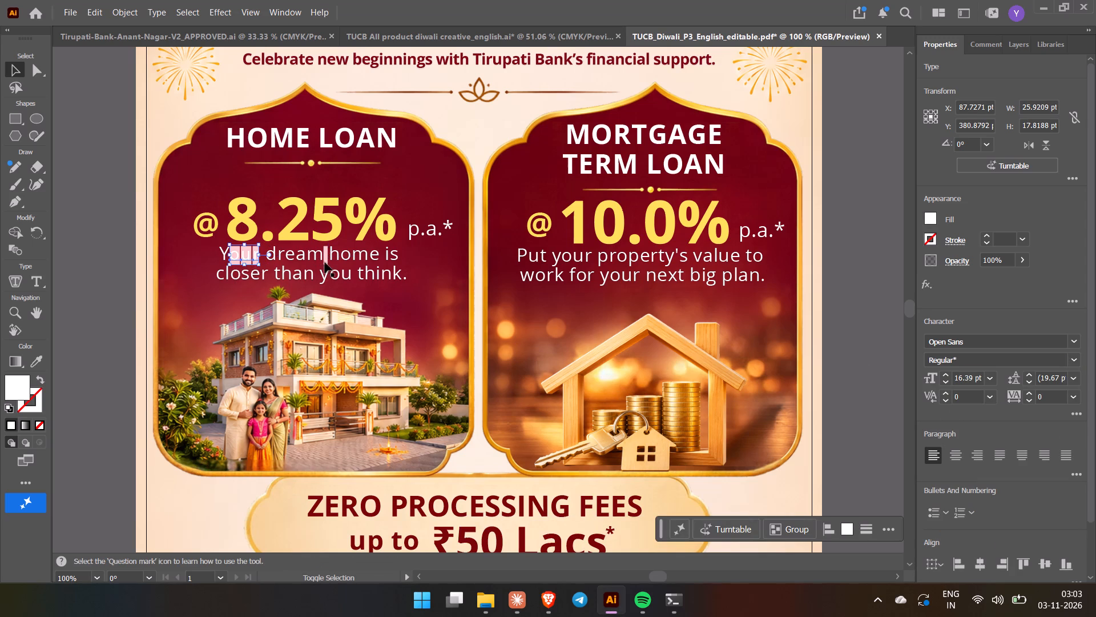
left_click(327, 259, "shift")
left_click(326, 261, "shift")
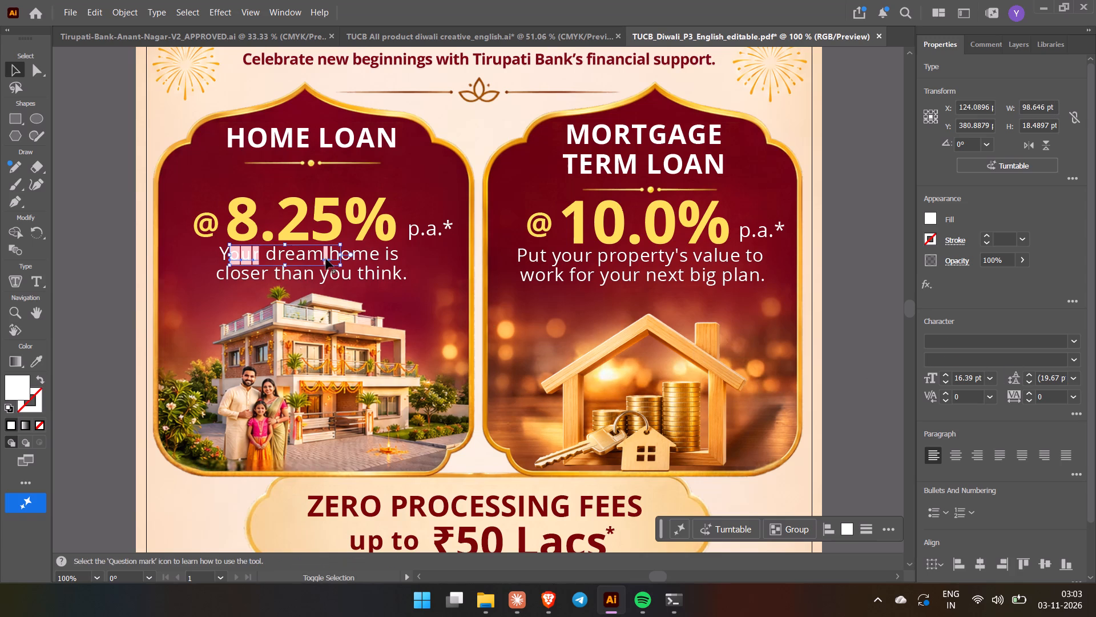
left_click(331, 259, "shift")
left_click(1069, 361)
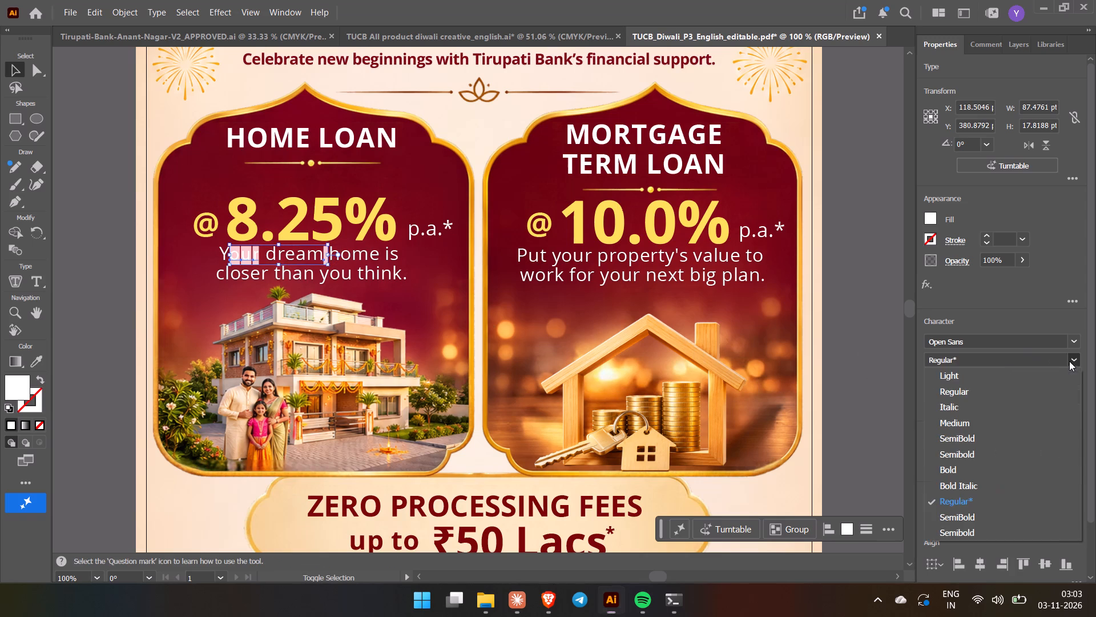
left_click(989, 399)
left_click(863, 393)
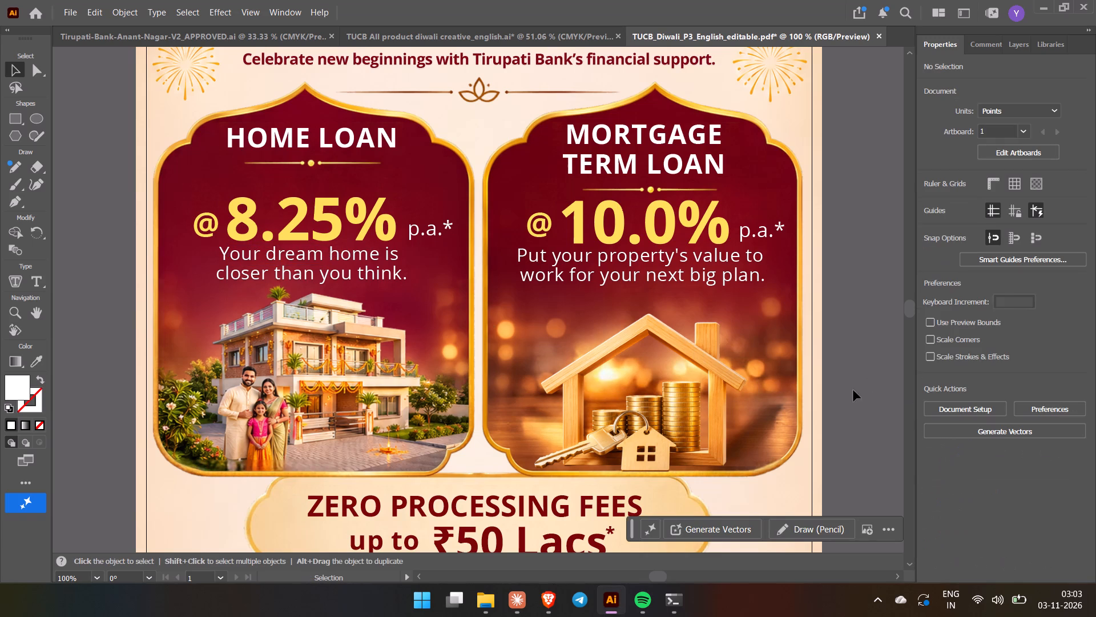
Set the highlighted characters of the "*T&C Apply" footer note to Open Sans Regular.
scroll(454, 376, "down", 20)
scroll(454, 376, "down", 3)
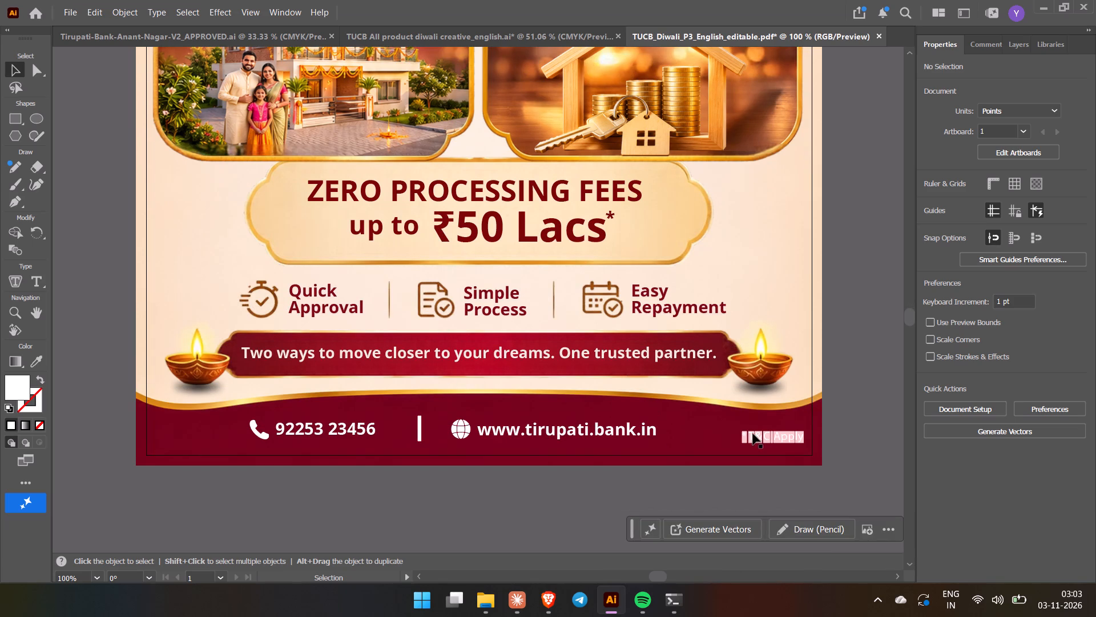
left_click(743, 440)
left_click(755, 441, "shift")
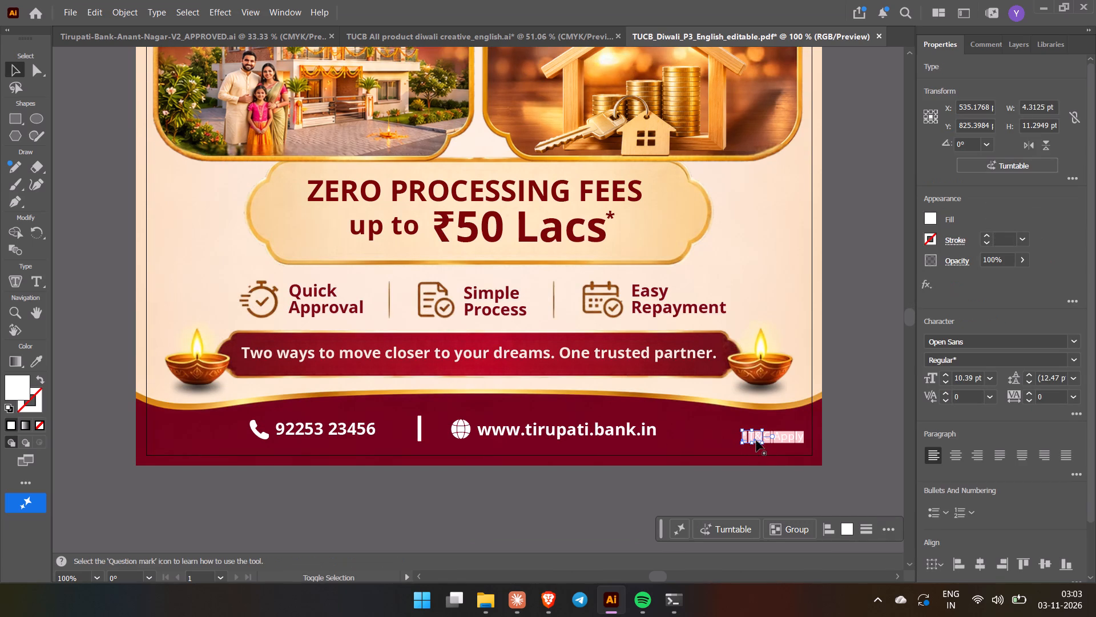
left_click(800, 438, "shift")
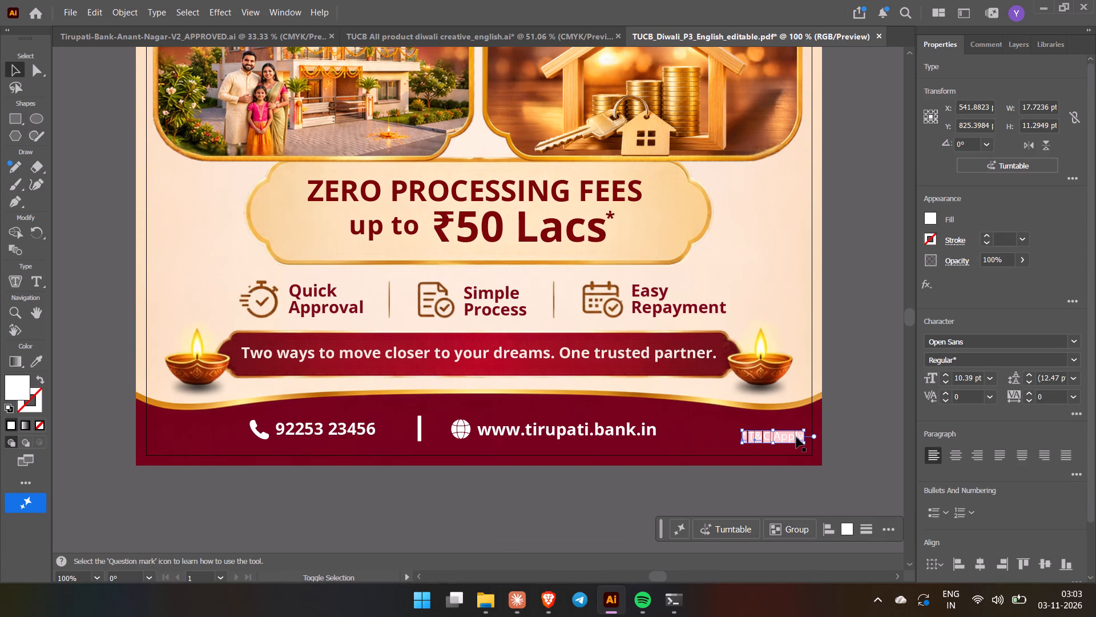
left_click(793, 436, "shift")
left_click(784, 436, "shift")
left_click(778, 438, "shift")
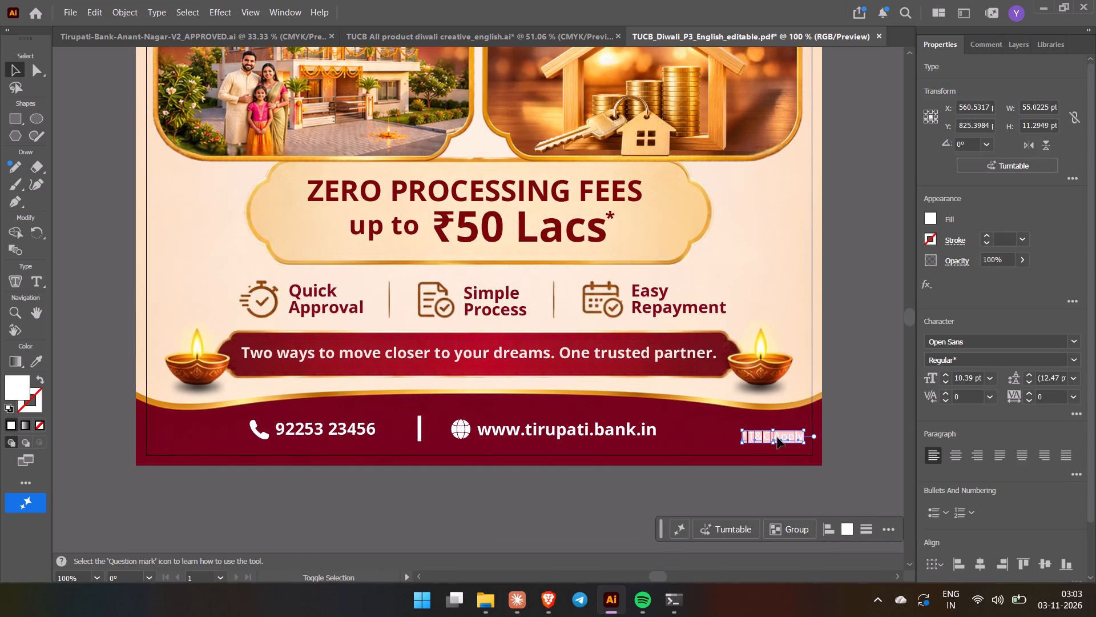
left_click(766, 436, "shift")
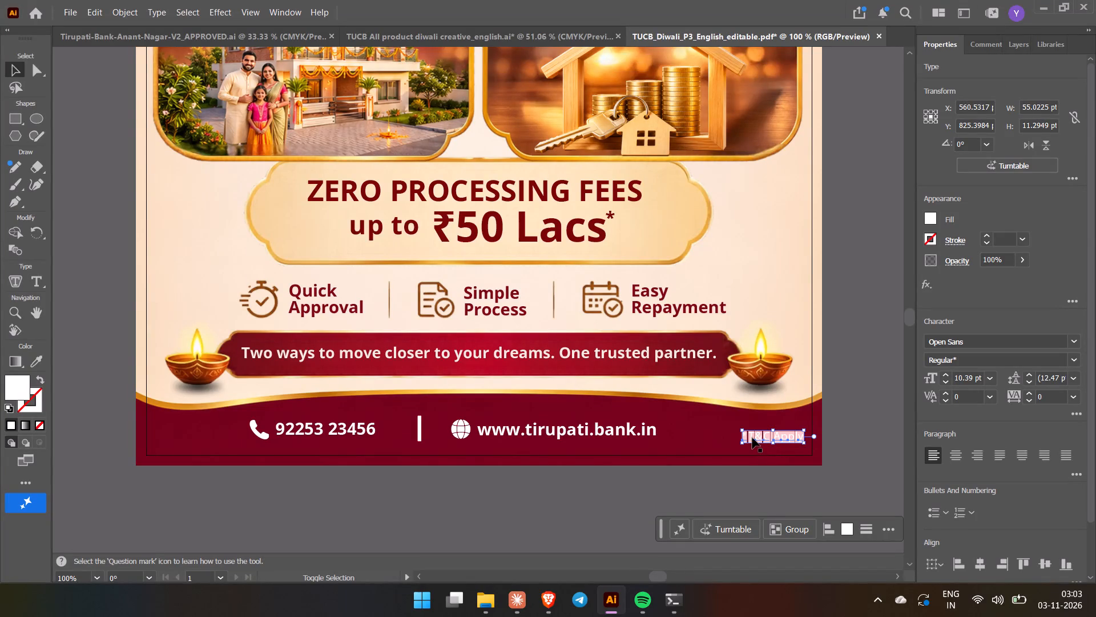
left_click(752, 438, "shift")
left_click(1069, 363)
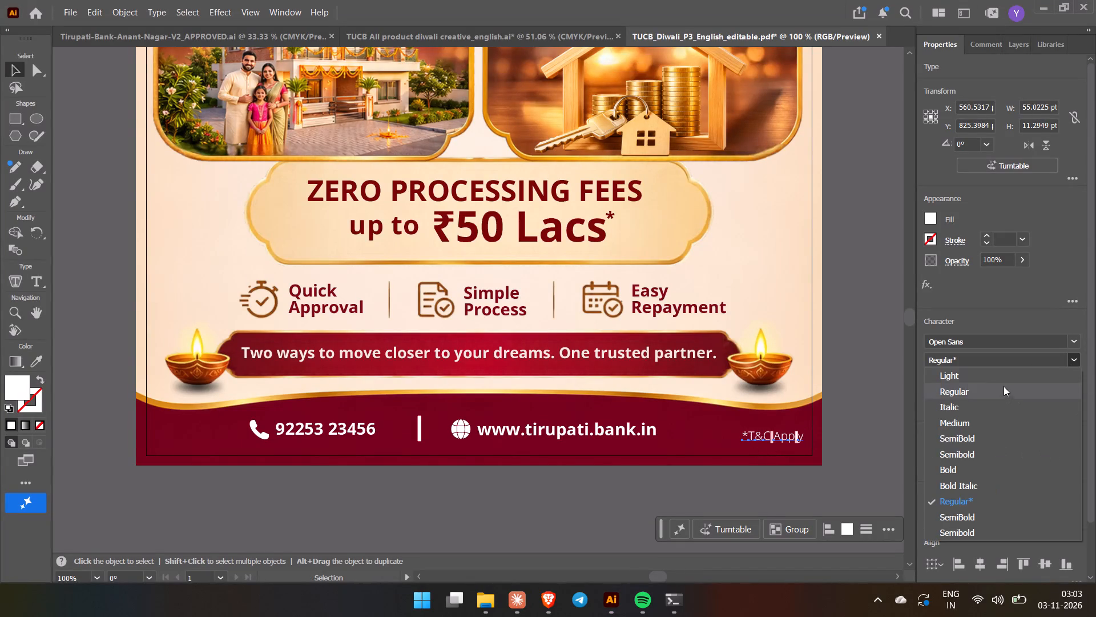
left_click(1000, 394)
left_click(849, 459)
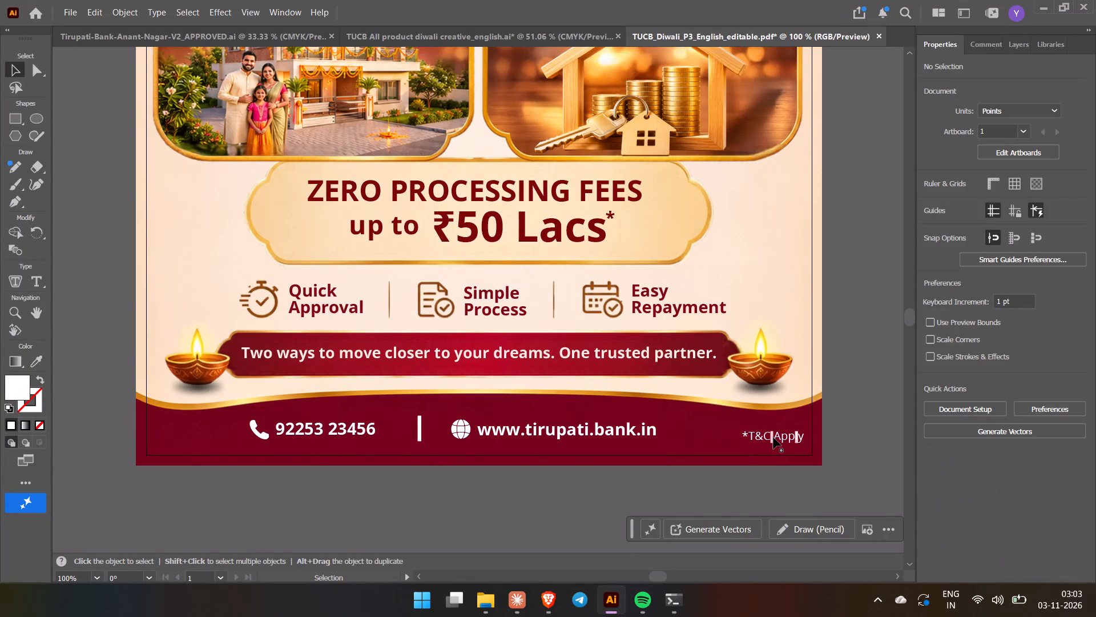
Set the remaining highlighted space after "T&C" and the letter "l" of "Apply" in the footer note to Open Sans Regular.
left_click(772, 438)
left_click(1071, 358)
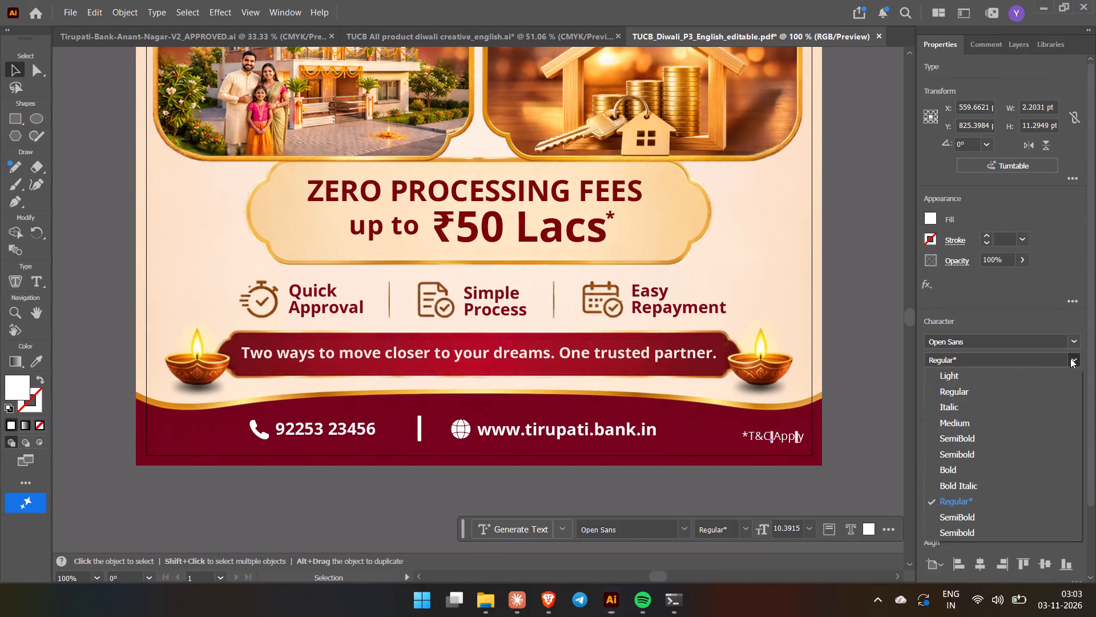
left_click(997, 388)
left_click(852, 440)
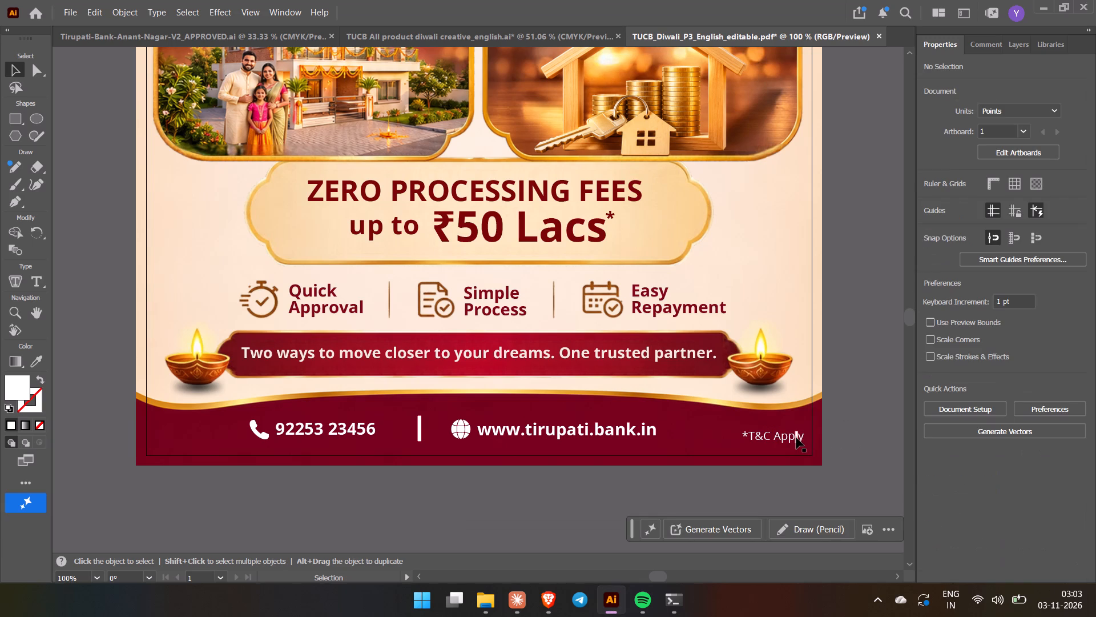
left_click(796, 438)
left_click(1070, 364)
left_click(1002, 390)
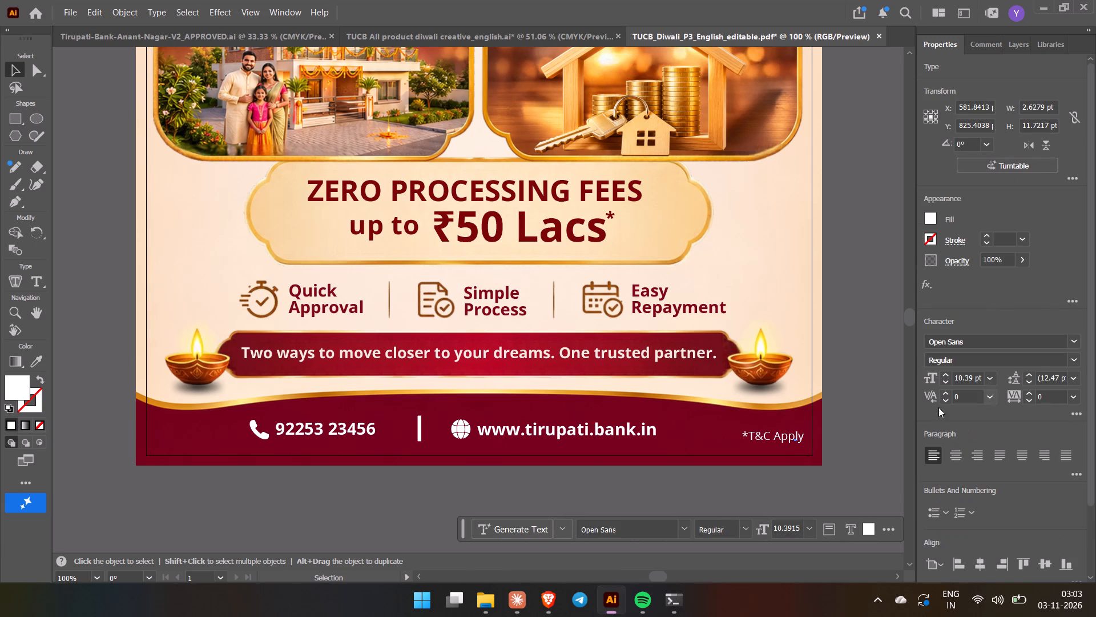
left_click(849, 445)
Save the corrected page 3 English PDF under its existing name.
scroll(474, 467, "up", 20)
scroll(474, 467, "up", 3)
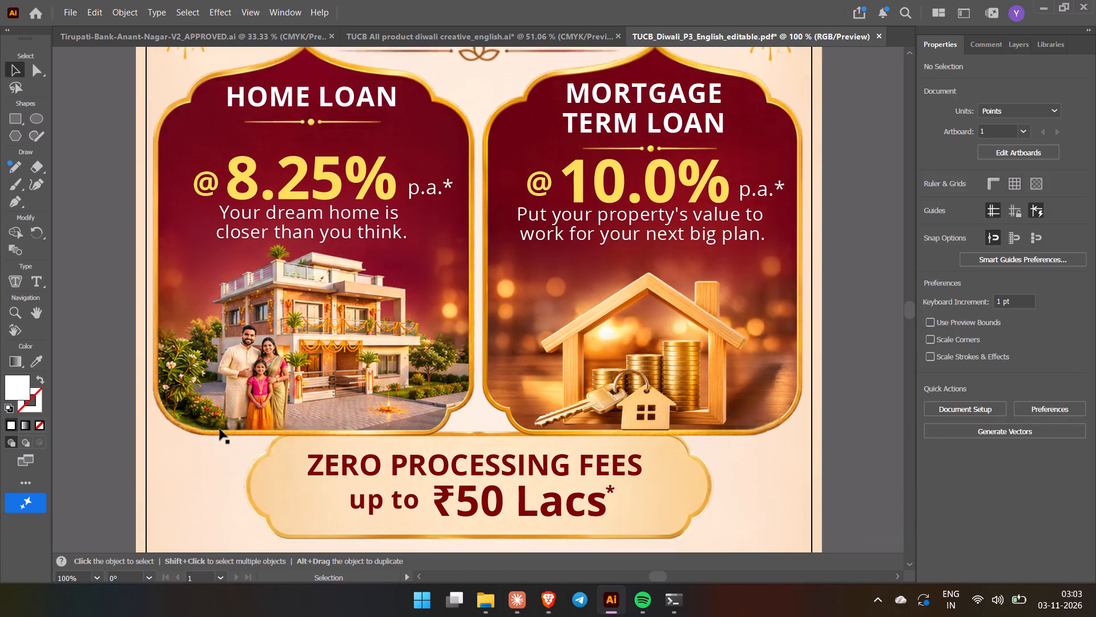
scroll(220, 429, "up", 16)
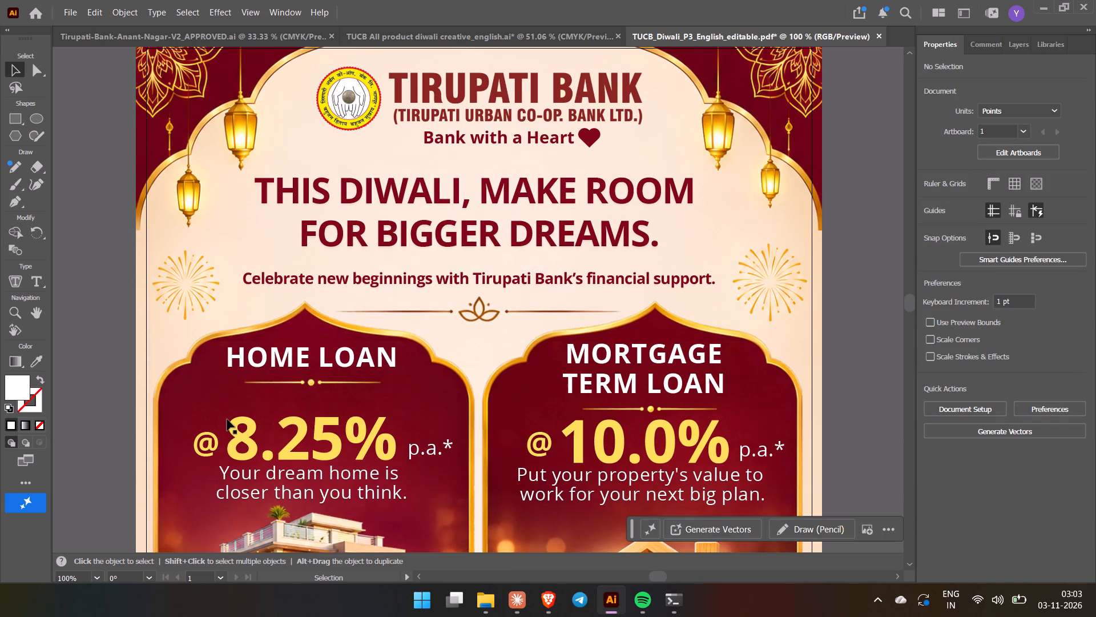
key("ctrl+s")
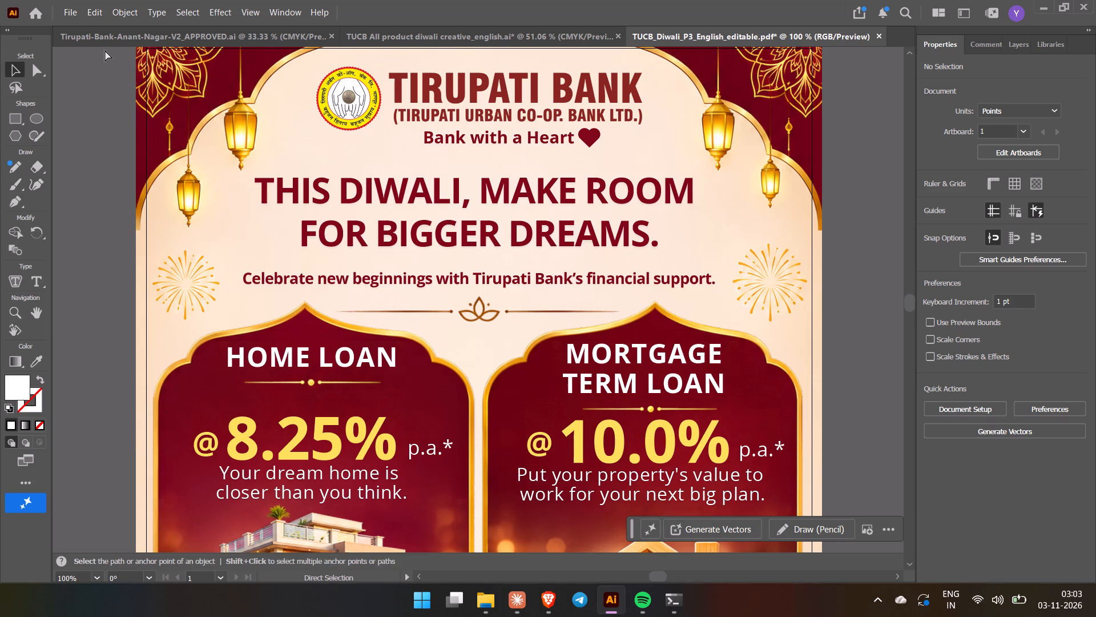
scroll(382, 210, "up", 4)
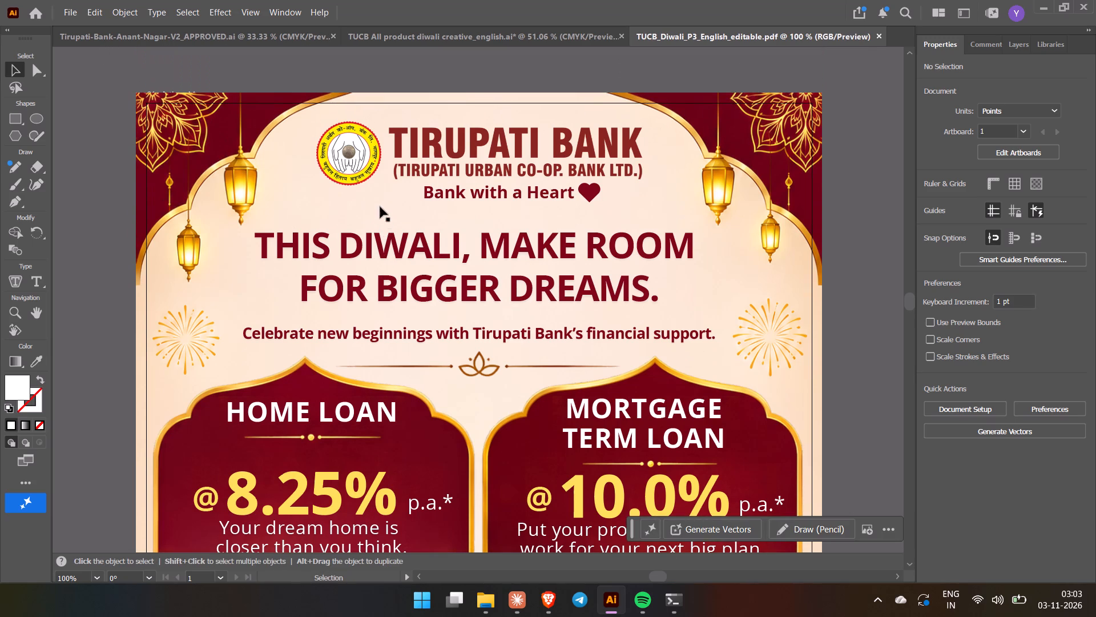
Start saving the page 3 English creative as a separate file from the Downloads folder.
left_click(74, 6)
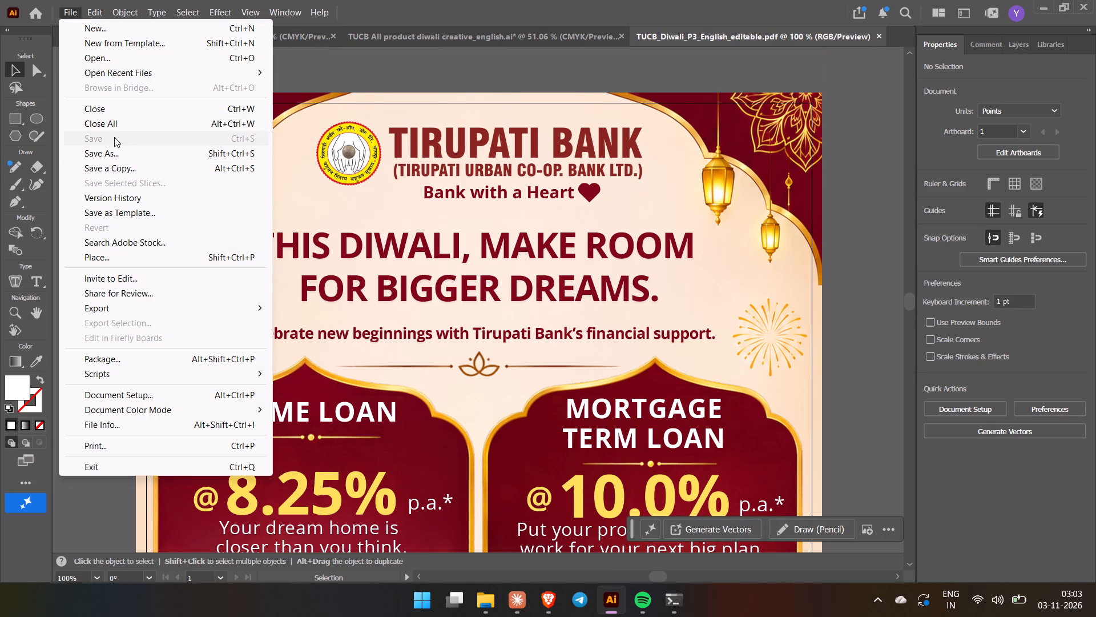
left_click(137, 157)
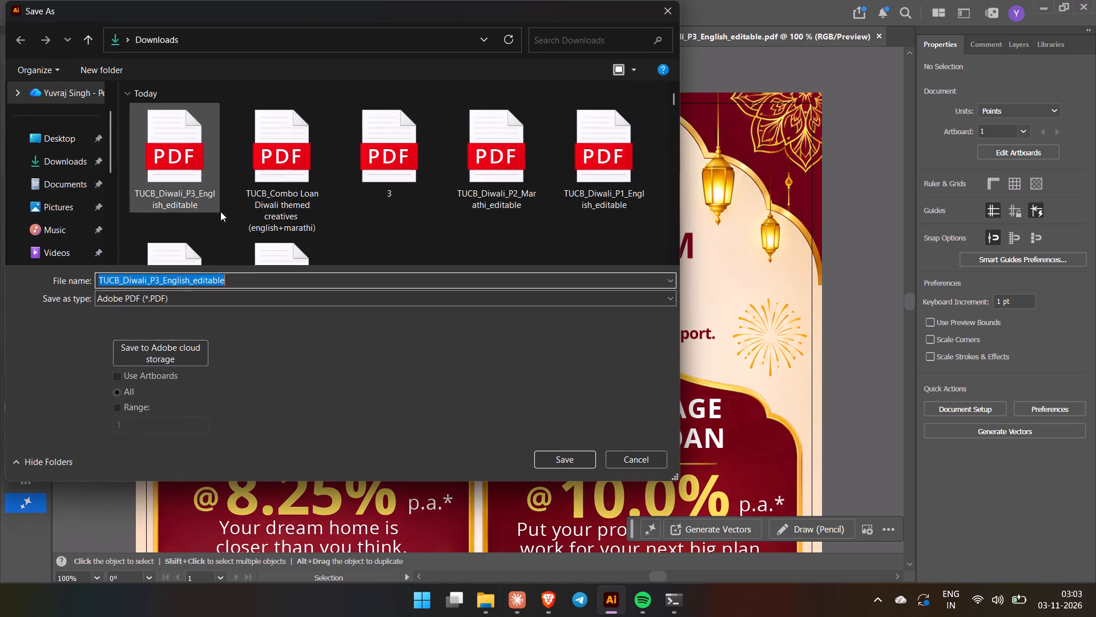
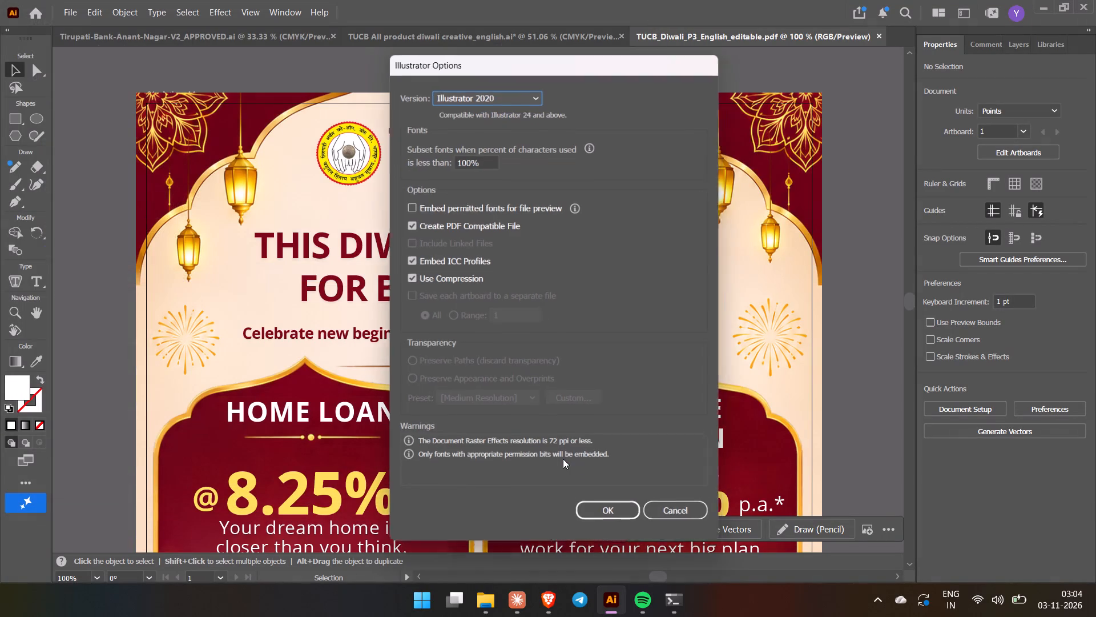
Finish saving the page 3 English creative in Illustrator 2020 format as "TUCB Combo loan diwali creative Set 2 (Home + MTL)_english.ai".
left_click(607, 515)
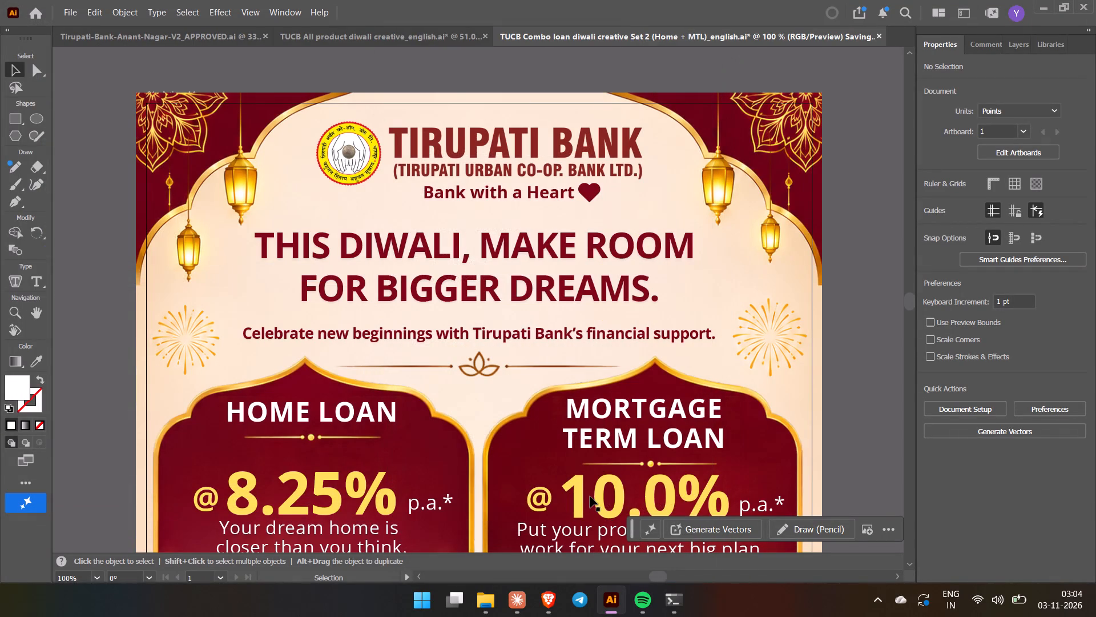
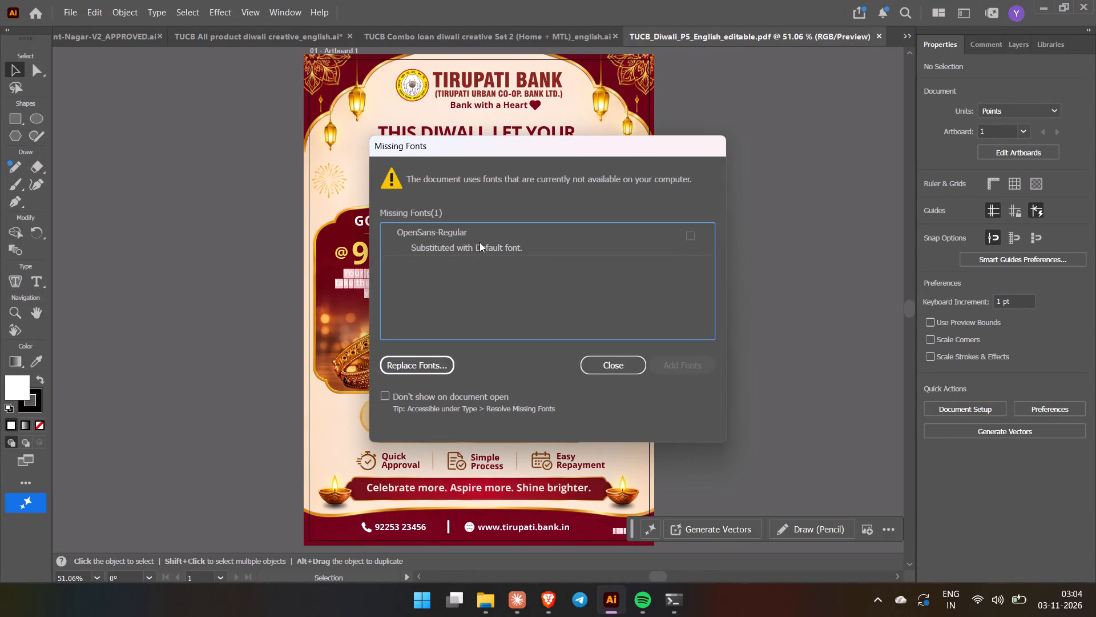
triple_click(531, 247)
left_click(680, 234)
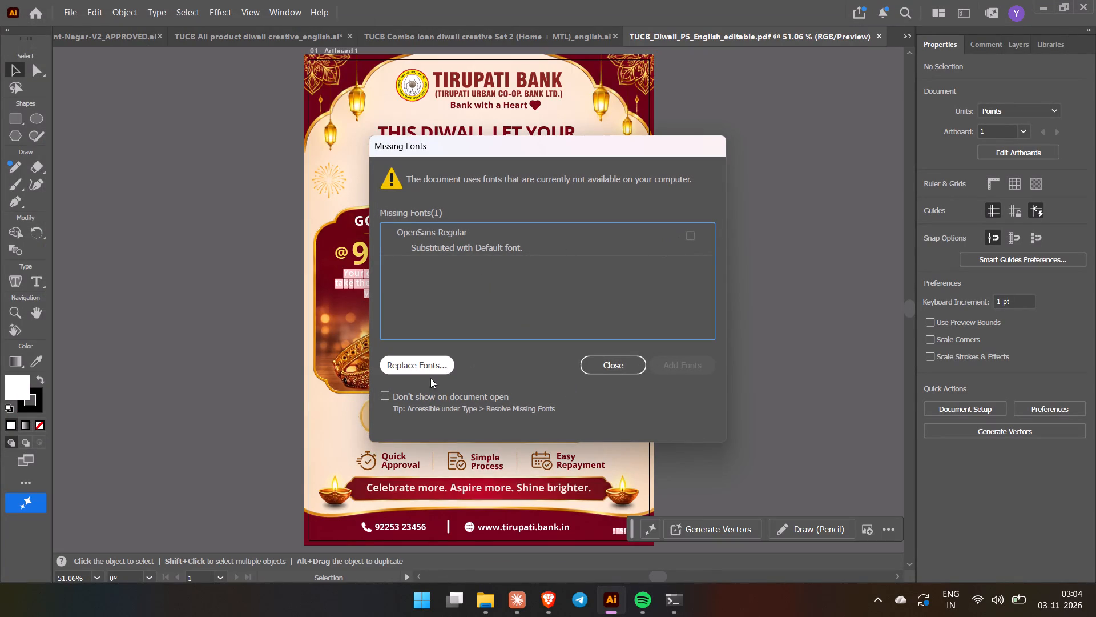
left_click(412, 366)
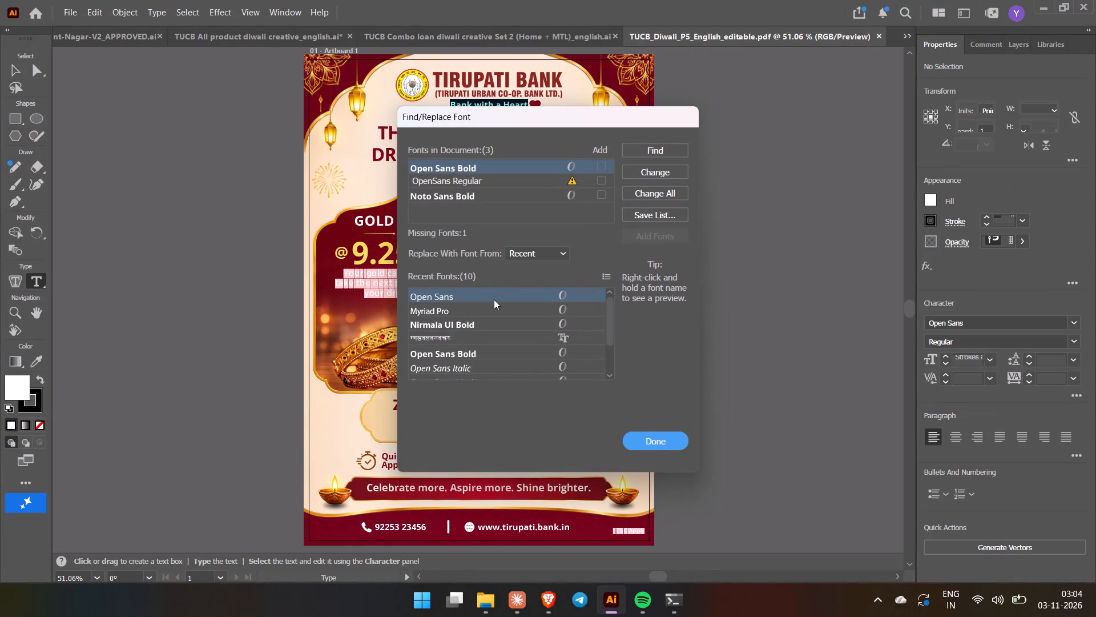
left_click(666, 170)
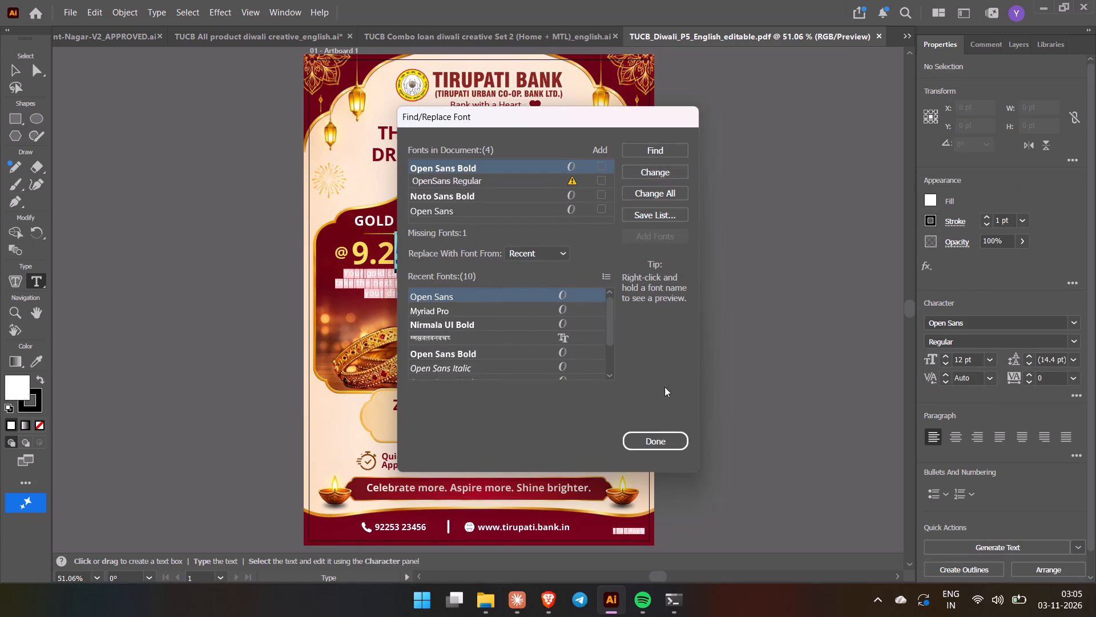
Examine the document's fonts, including the missing OpenSans Regular, and the recent replacement fonts, then close Find/Replace Font.
left_click(531, 212)
left_click(598, 208)
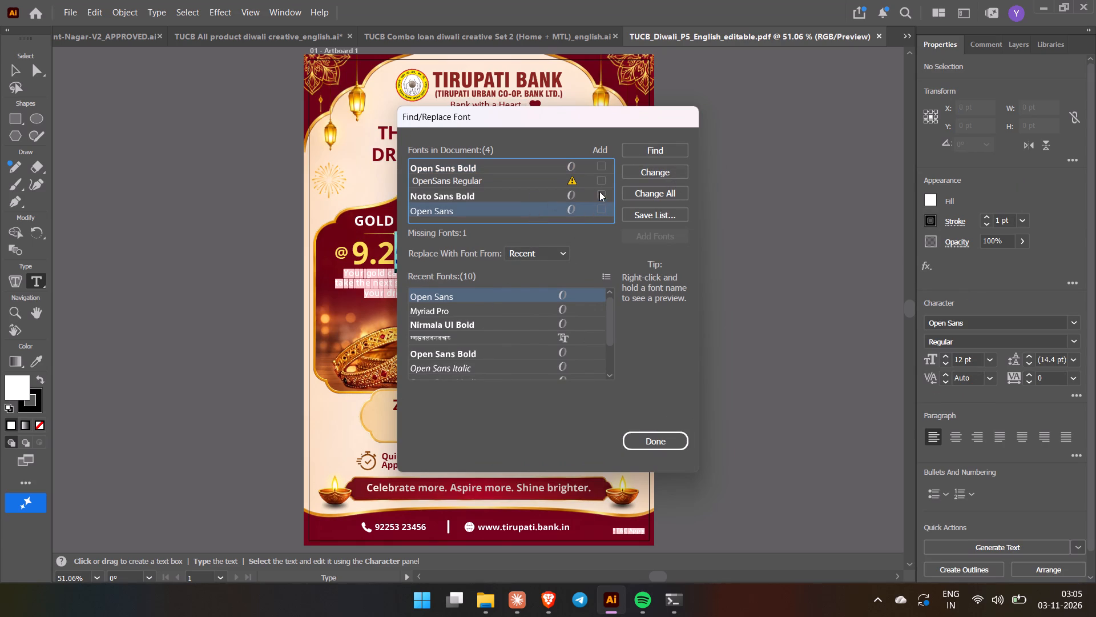
left_click(599, 191)
left_click(519, 183)
left_click(518, 167)
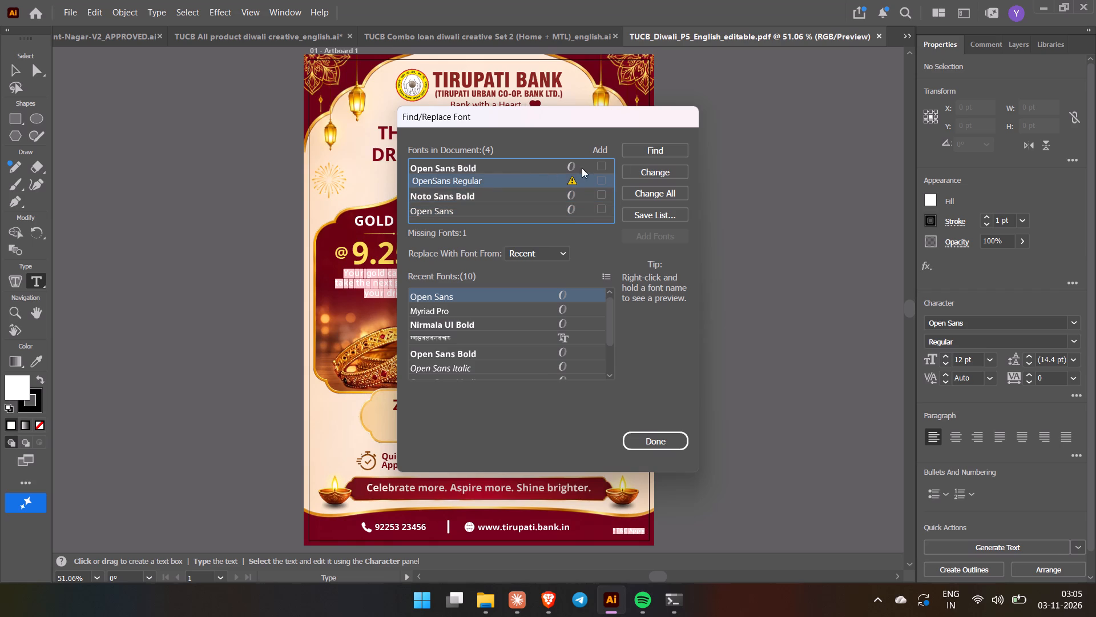
left_click(661, 149)
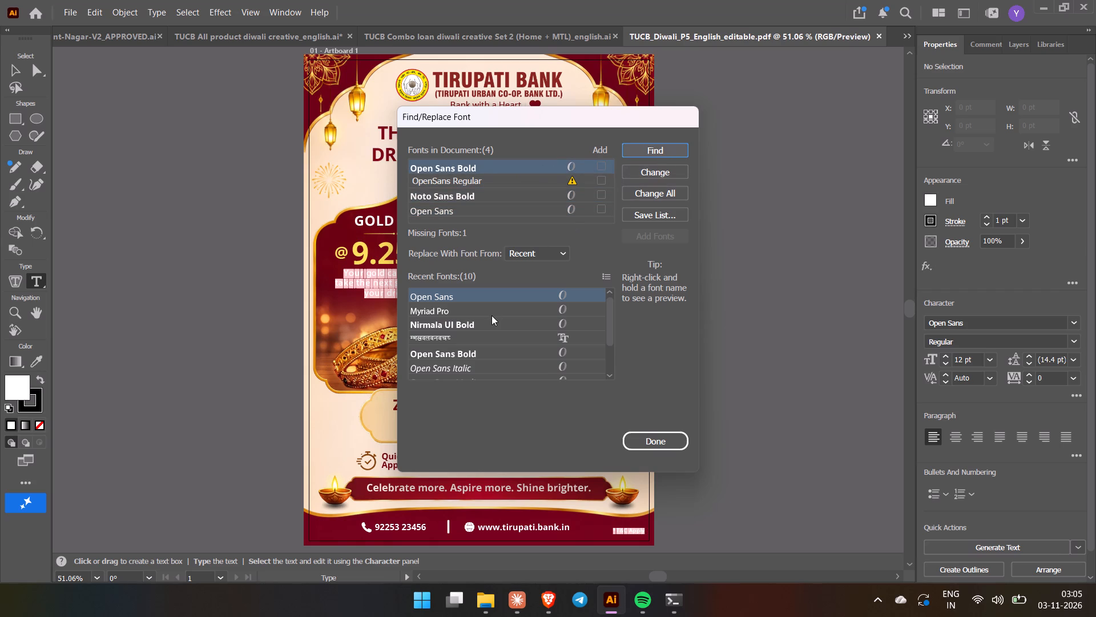
left_click(491, 308)
left_click(497, 287)
left_click(505, 294)
triple_click(567, 290)
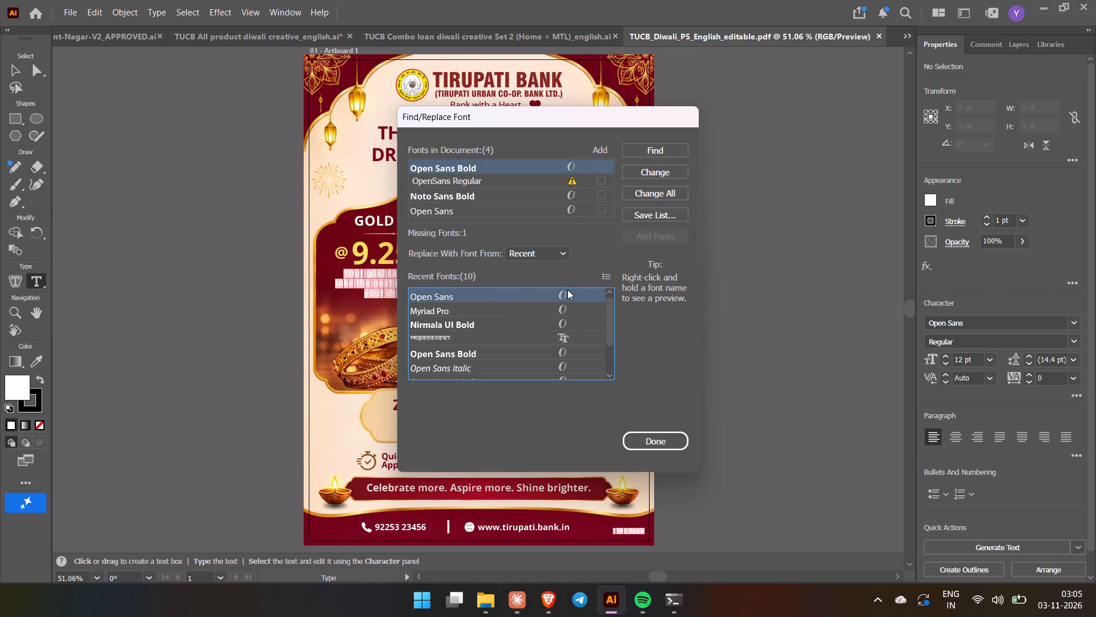
scroll(481, 328, "down", 5)
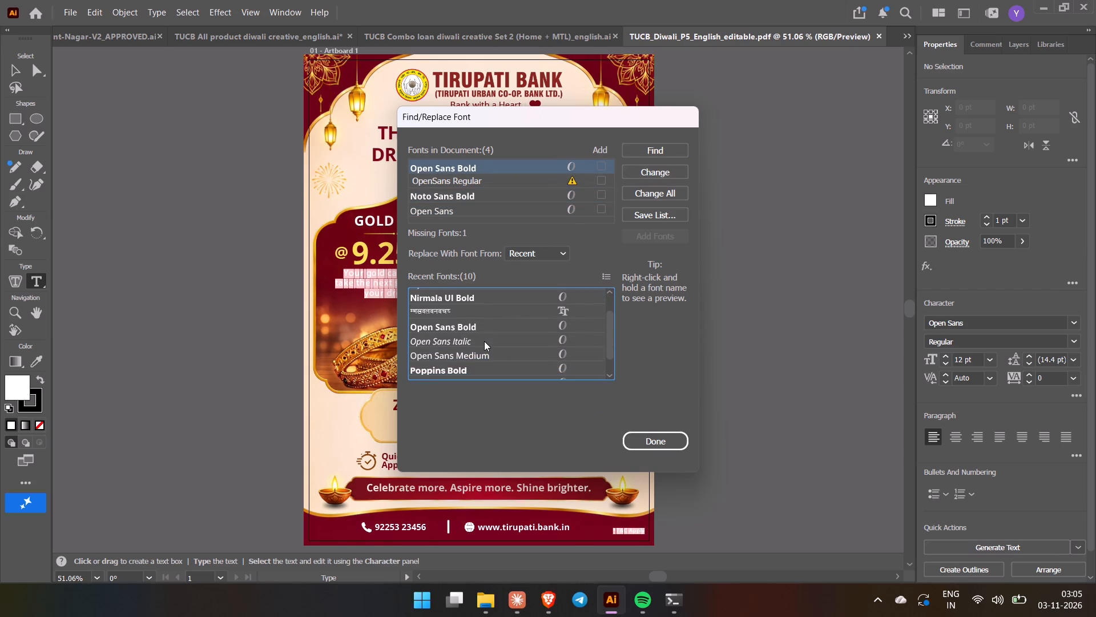
scroll(486, 344, "down", 13)
left_click(647, 438)
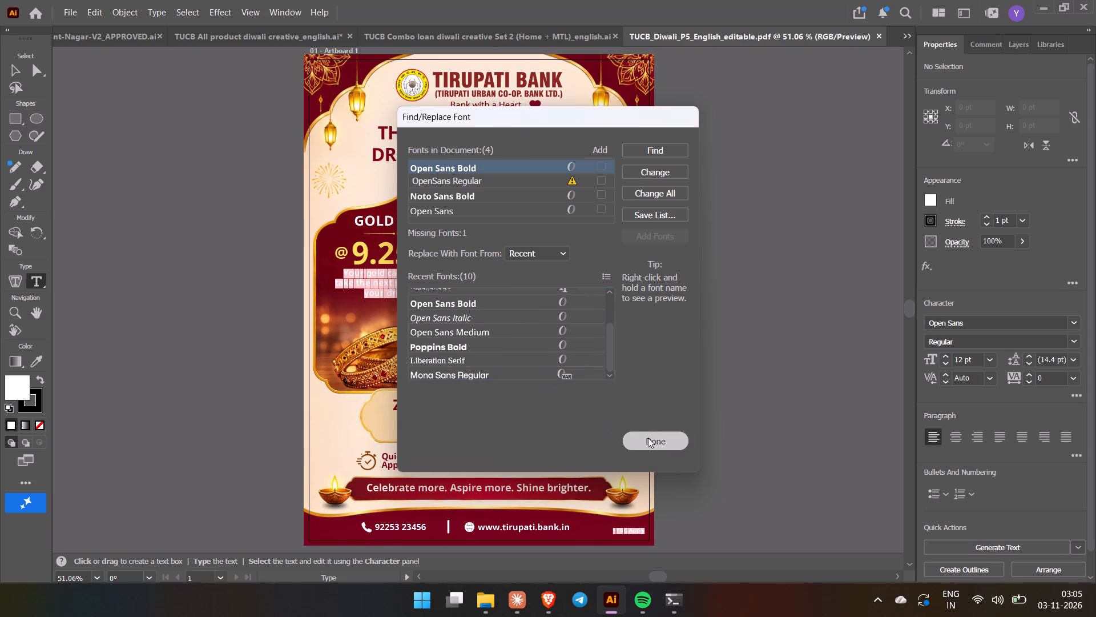
left_click(760, 363)
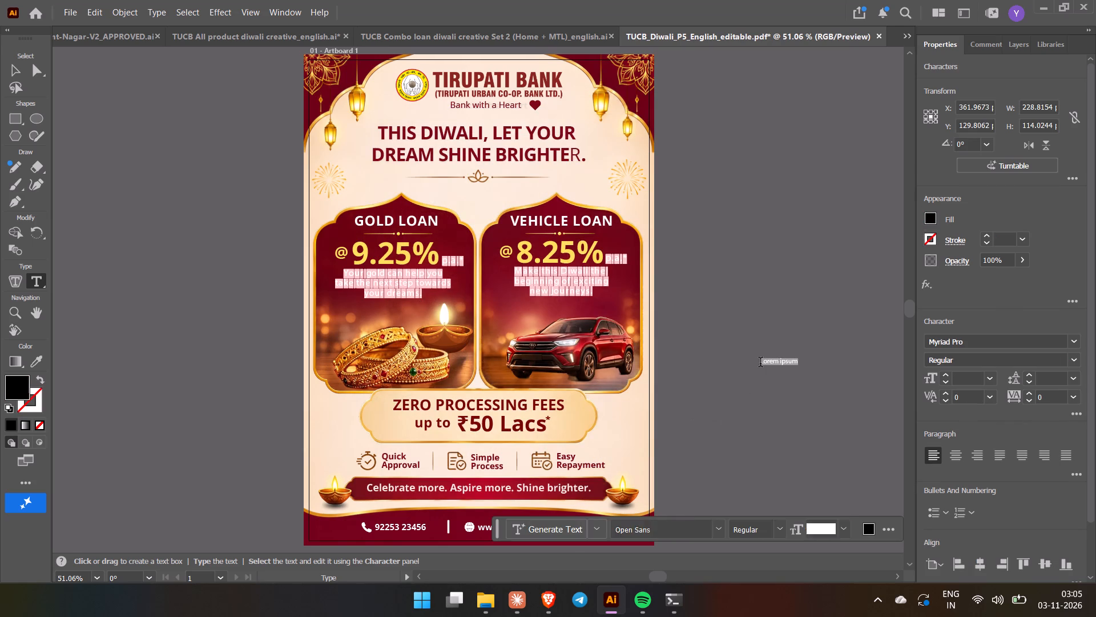
Set the letter R in the headline word "BRIGHTER" to Open Sans Bold.
triple_click(575, 155)
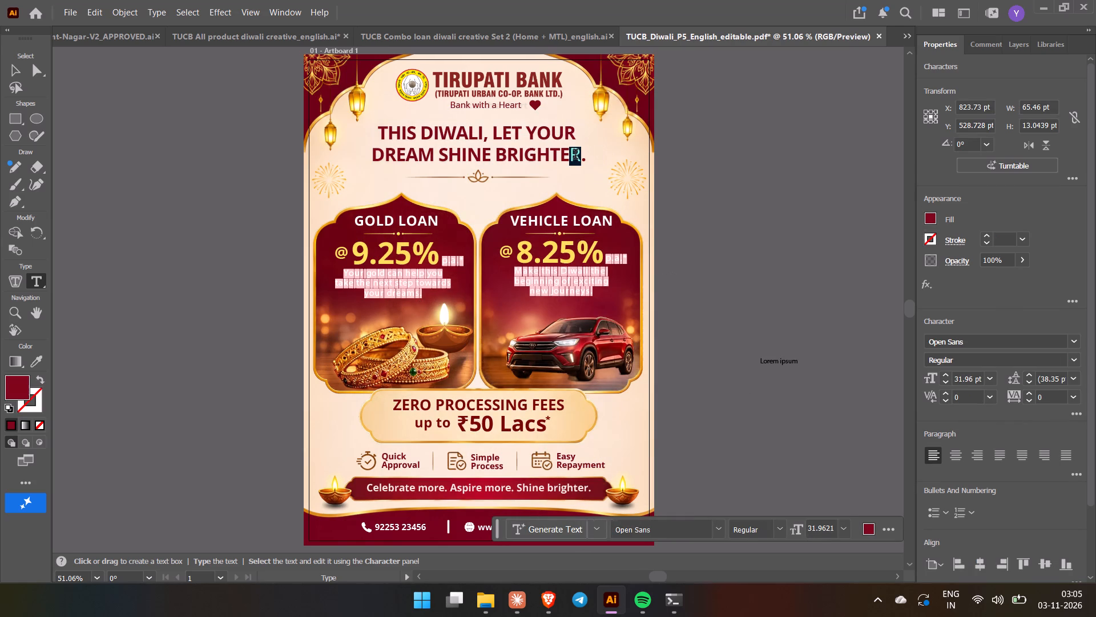
left_click(776, 530)
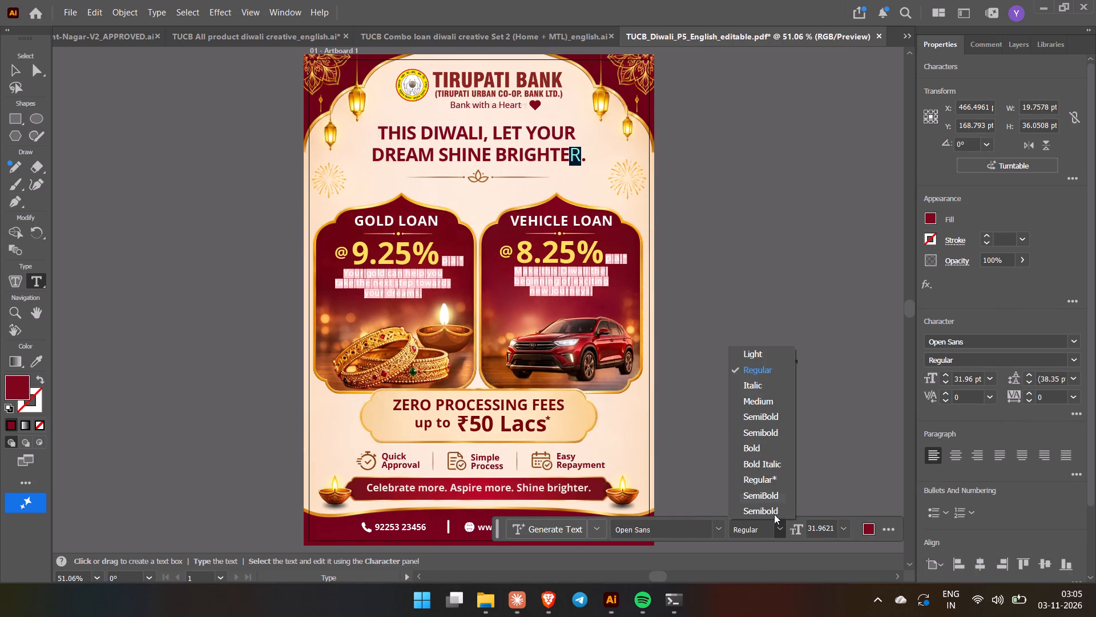
left_click(772, 454)
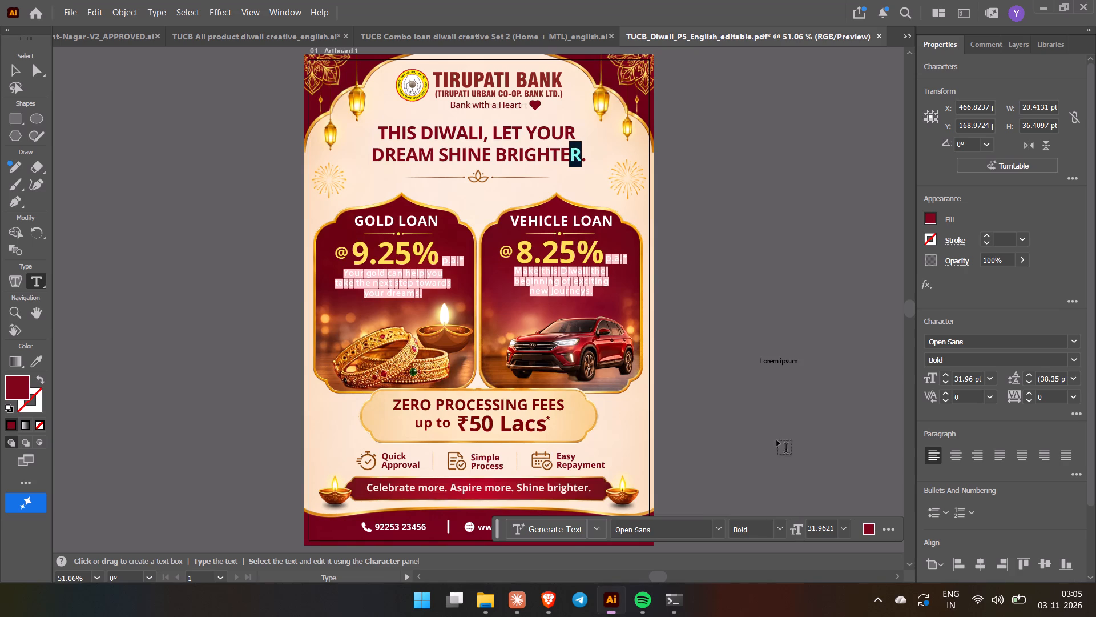
Delete the stray "Lorem ipsum" placeholder text beside the artboard and leave text editing.
left_click(794, 401)
left_click(780, 358)
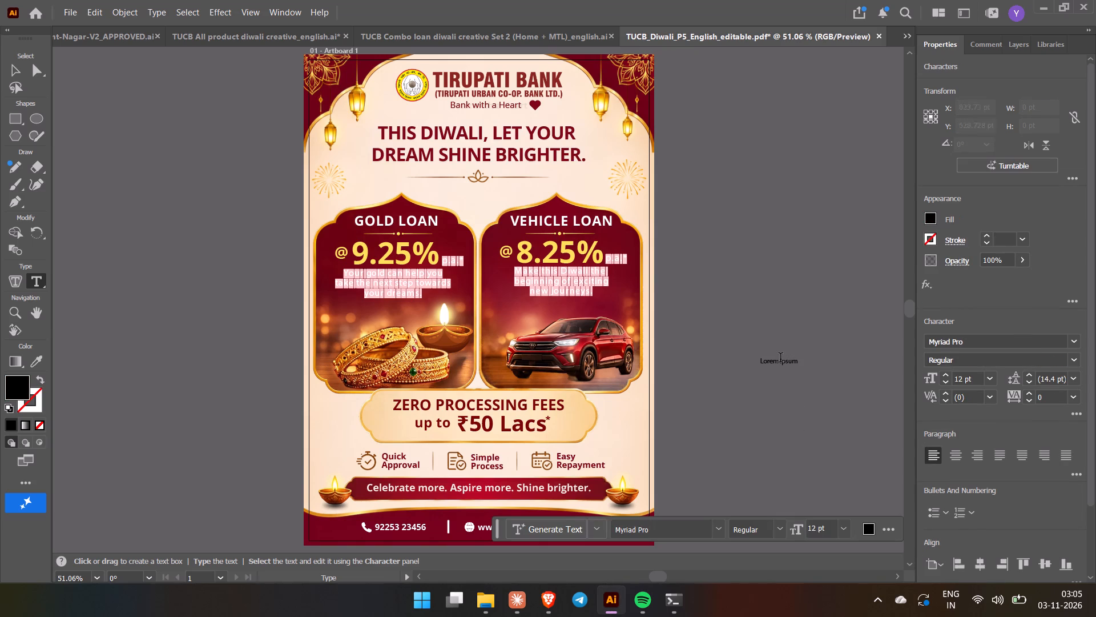
triple_click(781, 361)
key("Delete")
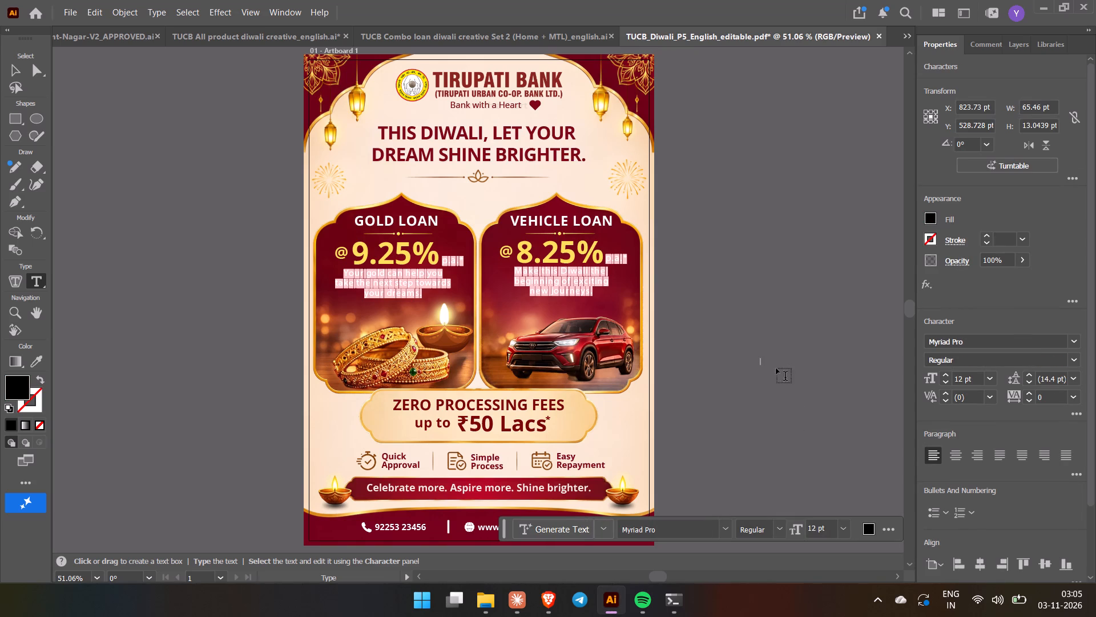
key("Escape")
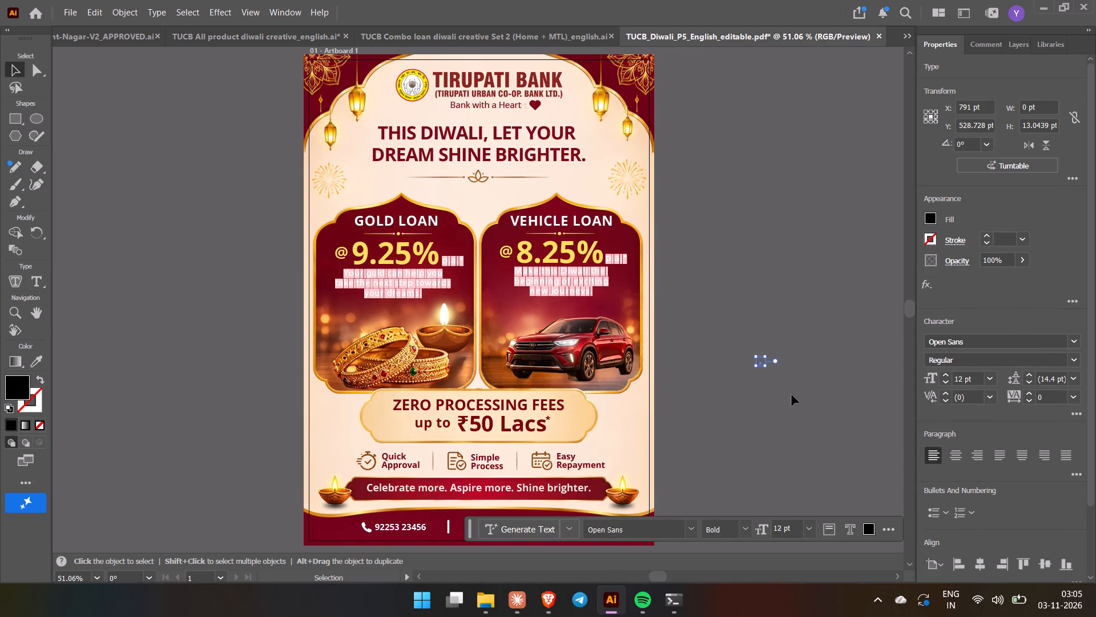
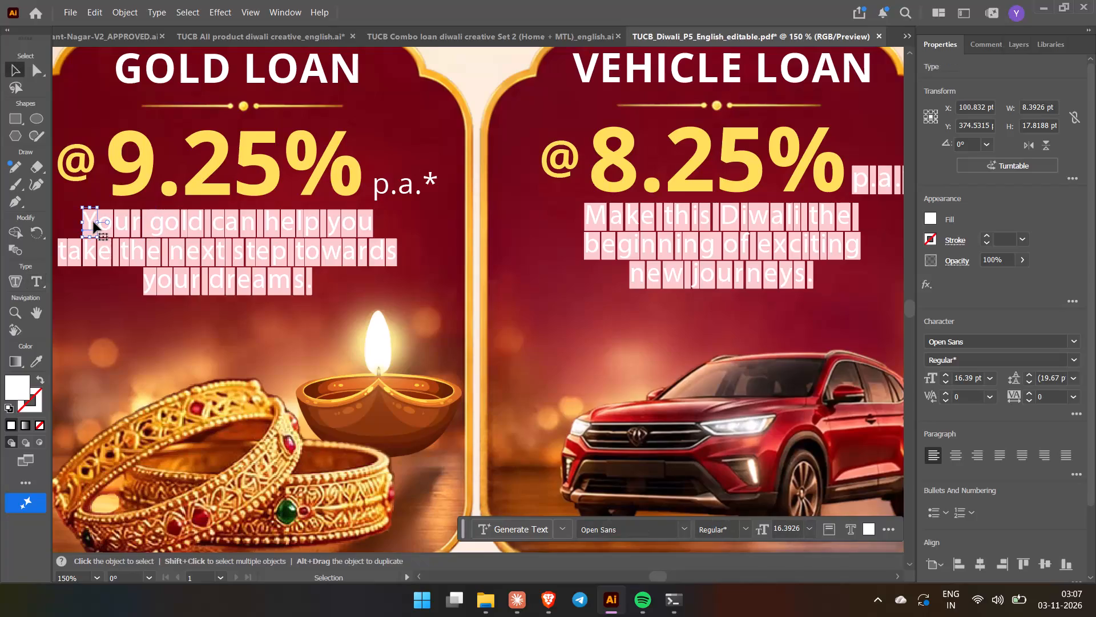
Set the separate letters of "Your gold can help you take the", plus the caption's last "s" and full stop, to Open Sans Regular.
left_click(311, 285, "shift")
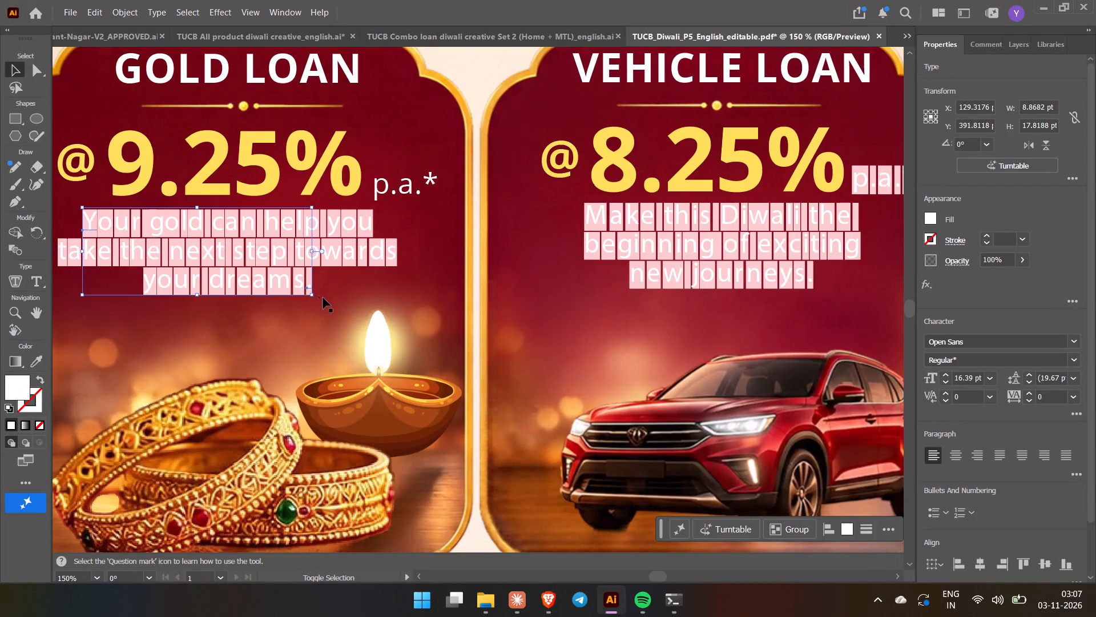
left_click(398, 253, "shift")
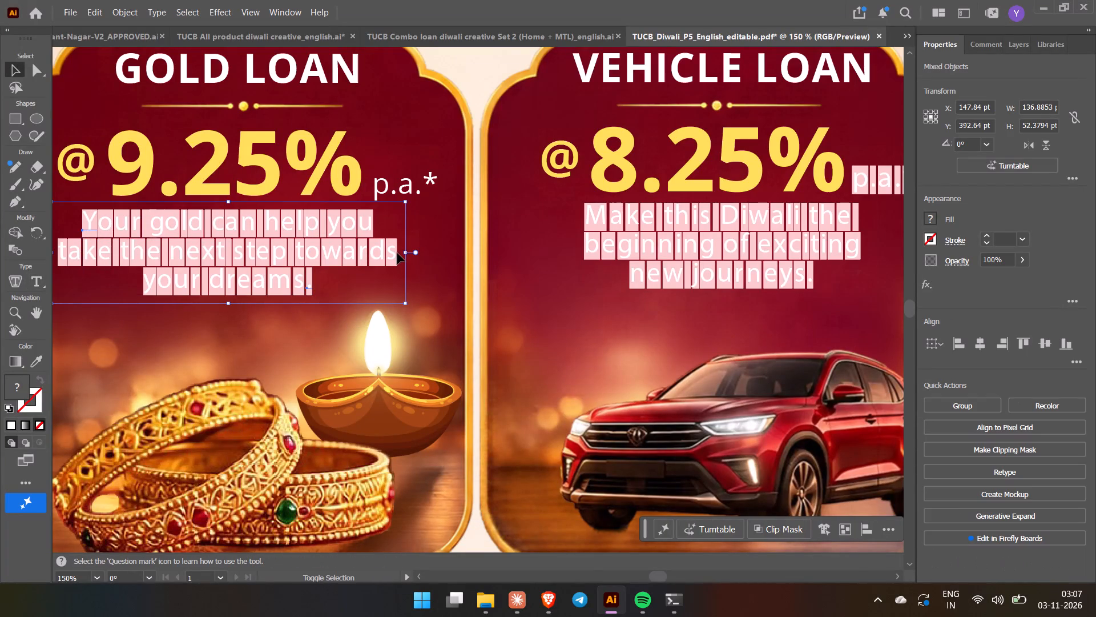
left_click(400, 265, "shift")
left_click(393, 257, "shift")
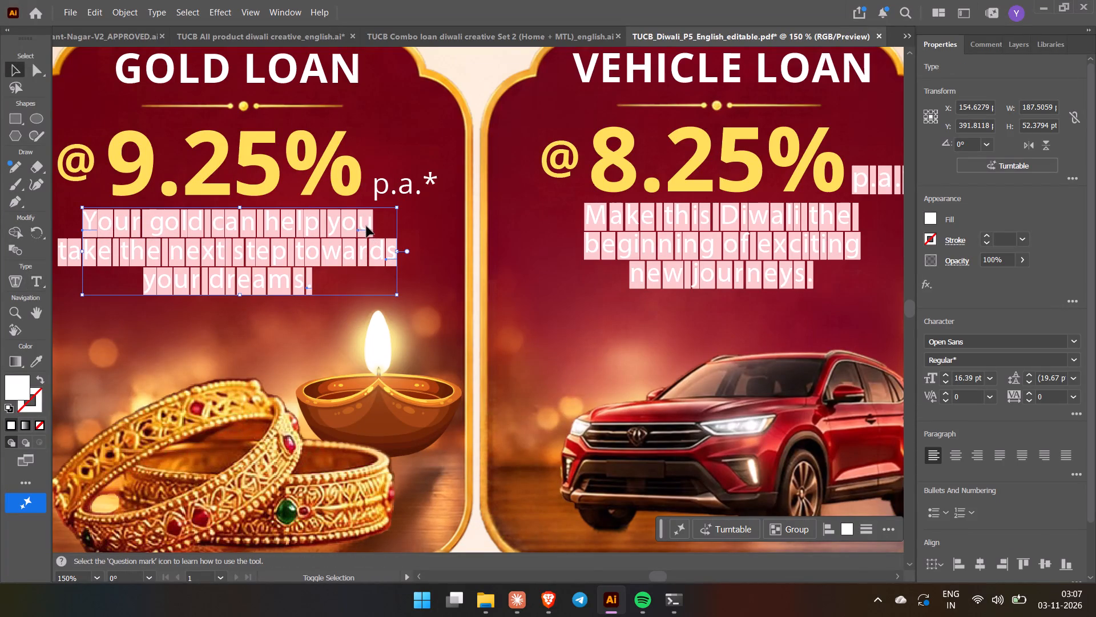
left_click(366, 226, "shift")
left_click(345, 226, "shift")
left_click(335, 229, "shift")
left_click(323, 227, "shift")
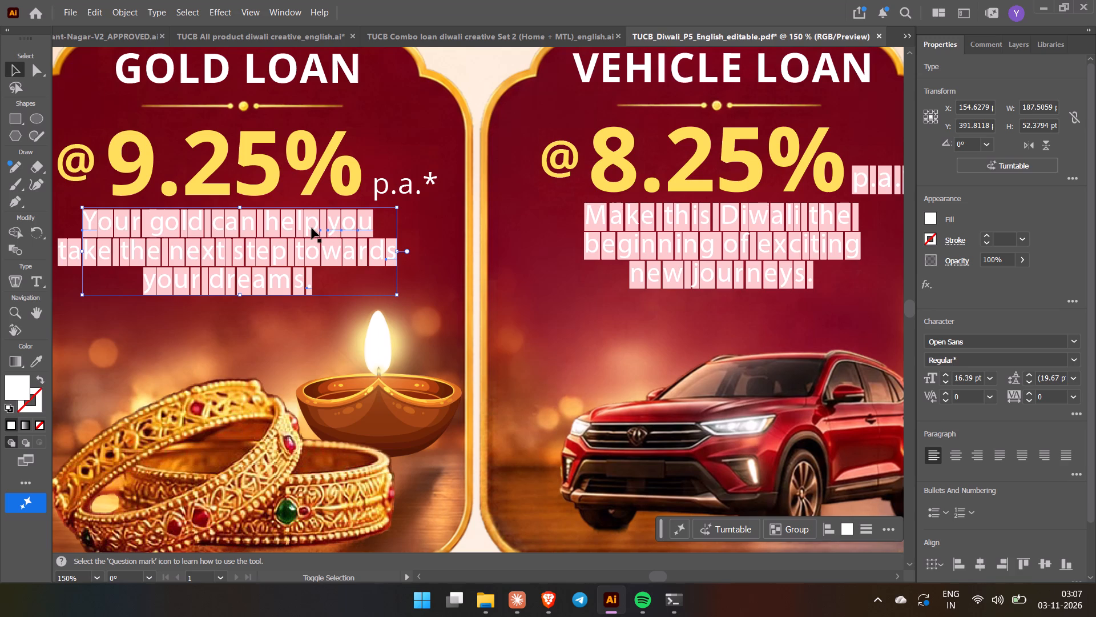
left_click(311, 228, "shift")
left_click(299, 227, "shift")
left_click(292, 228, "shift")
left_click(276, 228, "shift")
left_click(260, 227, "shift")
left_click(249, 226, "shift")
left_click(232, 226, "shift")
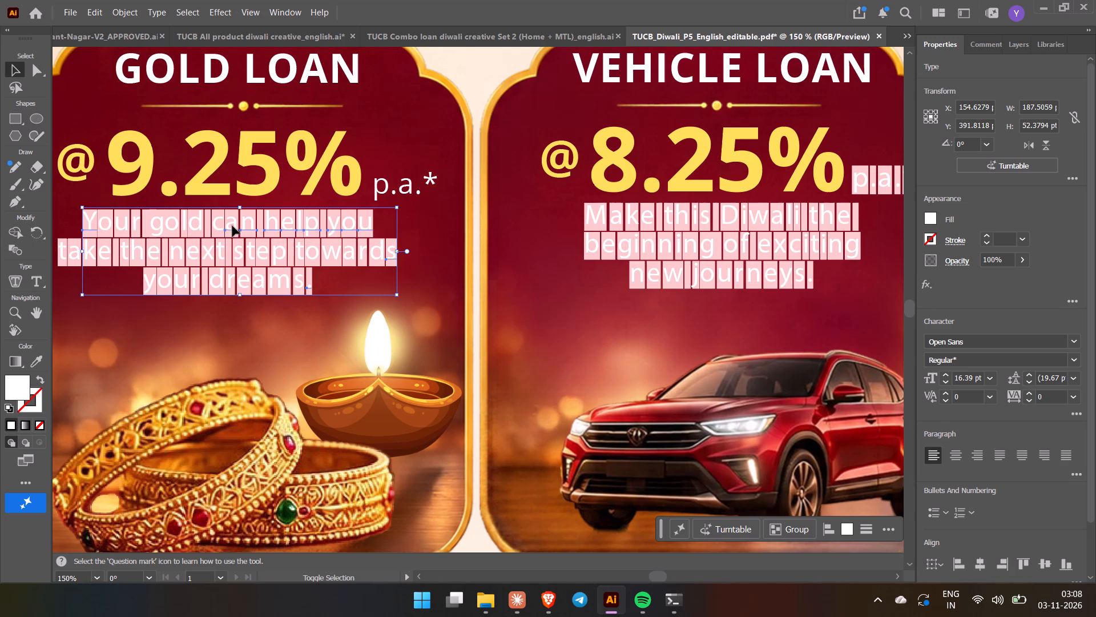
left_click(224, 226, "shift")
left_click(217, 225, "shift")
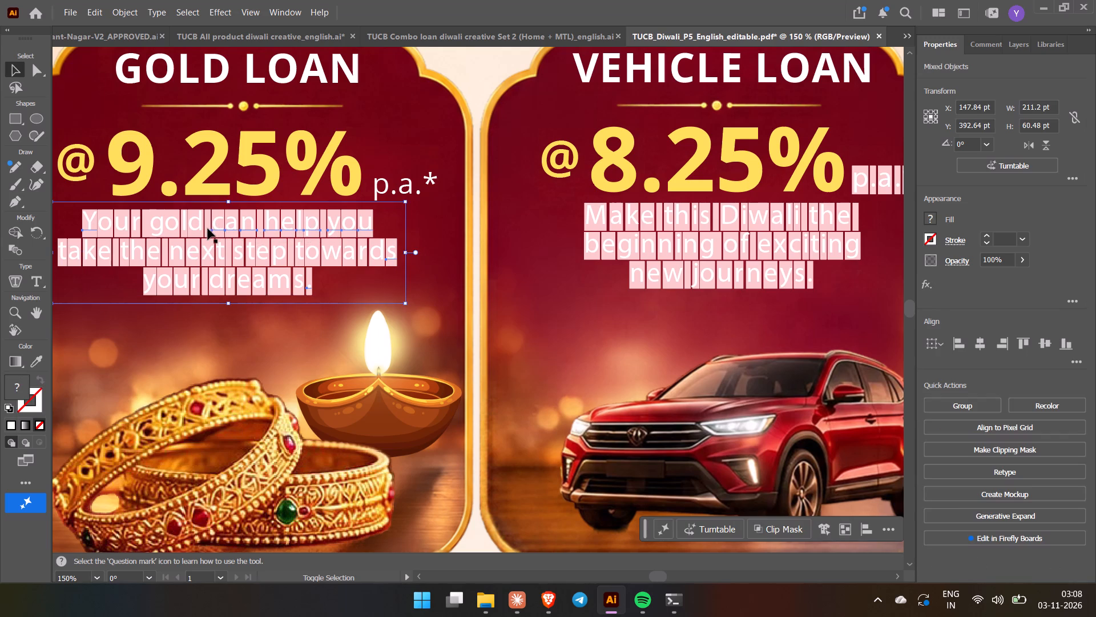
left_click(208, 229, "shift")
left_click(195, 226, "shift")
left_click(183, 225, "shift")
left_click(175, 225, "shift")
left_click(159, 226, "shift")
left_click(139, 229, "shift")
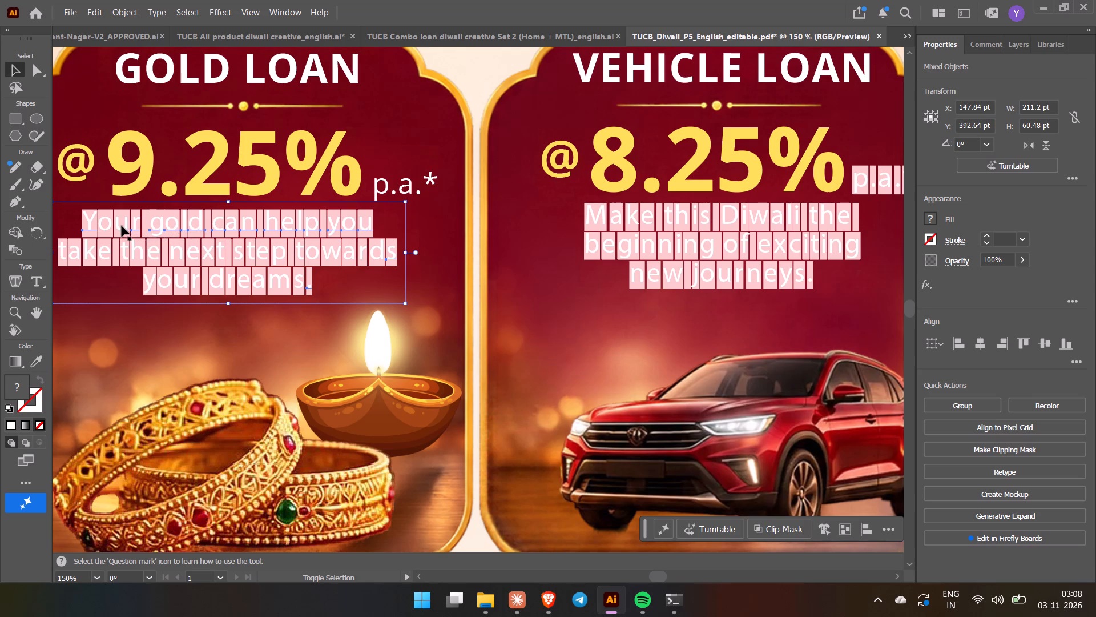
left_click(122, 226, "shift")
left_click(110, 226, "shift")
left_click(73, 227, "shift")
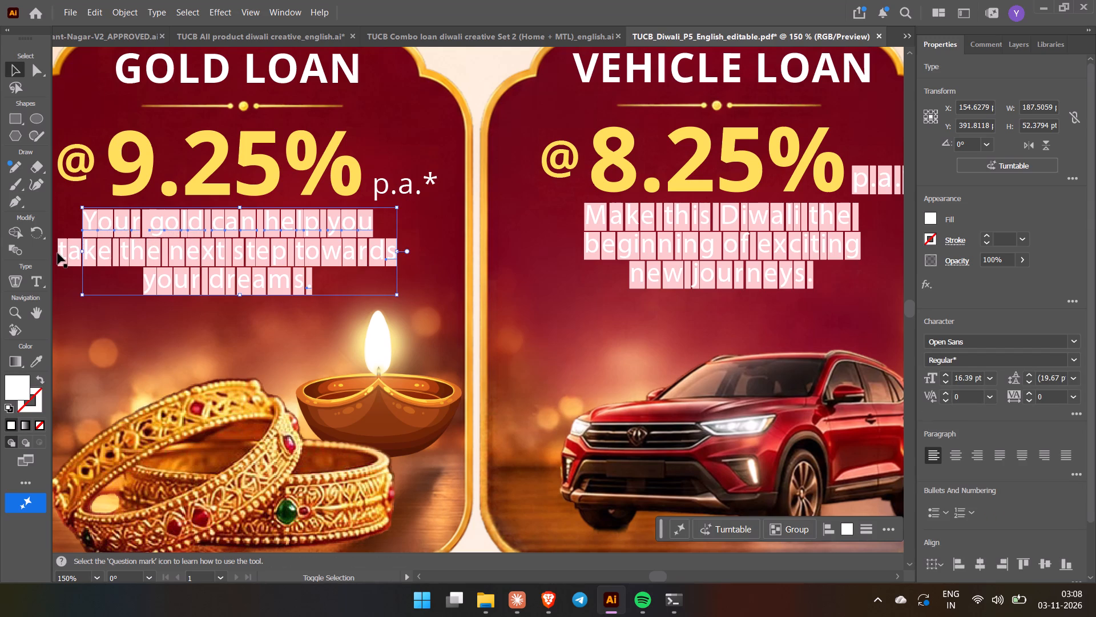
left_click(59, 256, "shift")
left_click(74, 256, "shift")
left_click(87, 252, "shift")
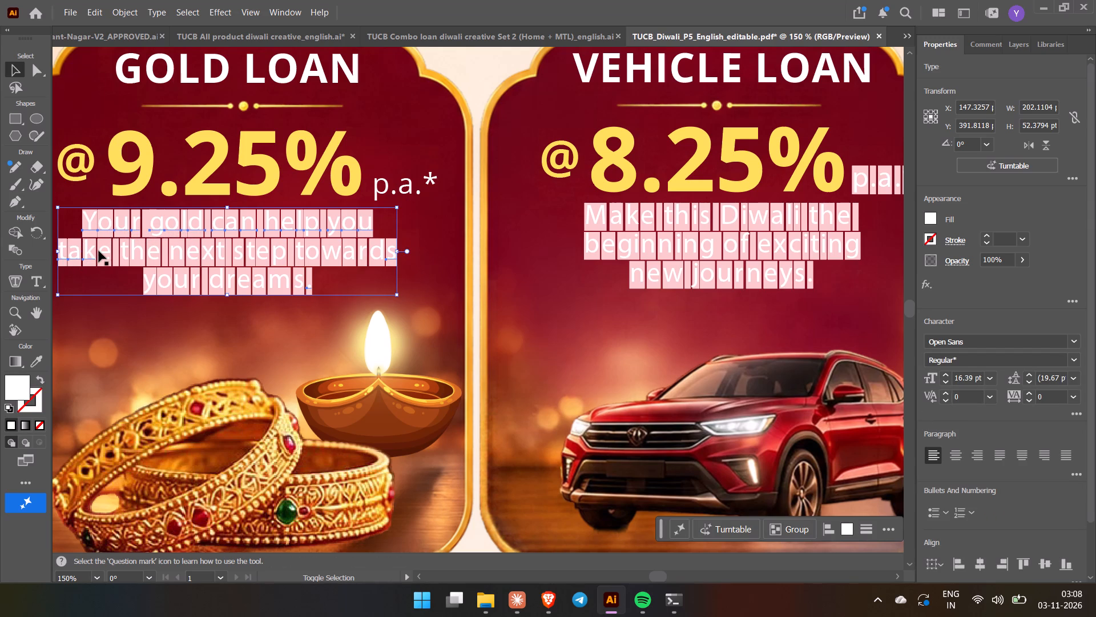
left_click(102, 251, "shift")
left_click(115, 251, "shift")
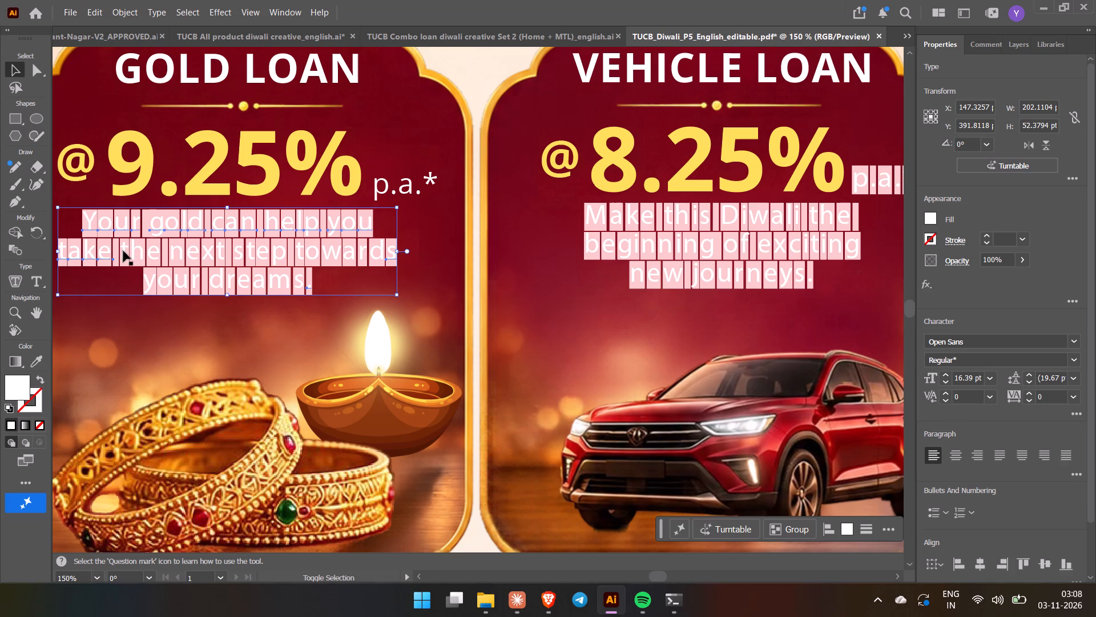
left_click(123, 251, "shift")
left_click(136, 249, "shift")
left_click(152, 248, "shift")
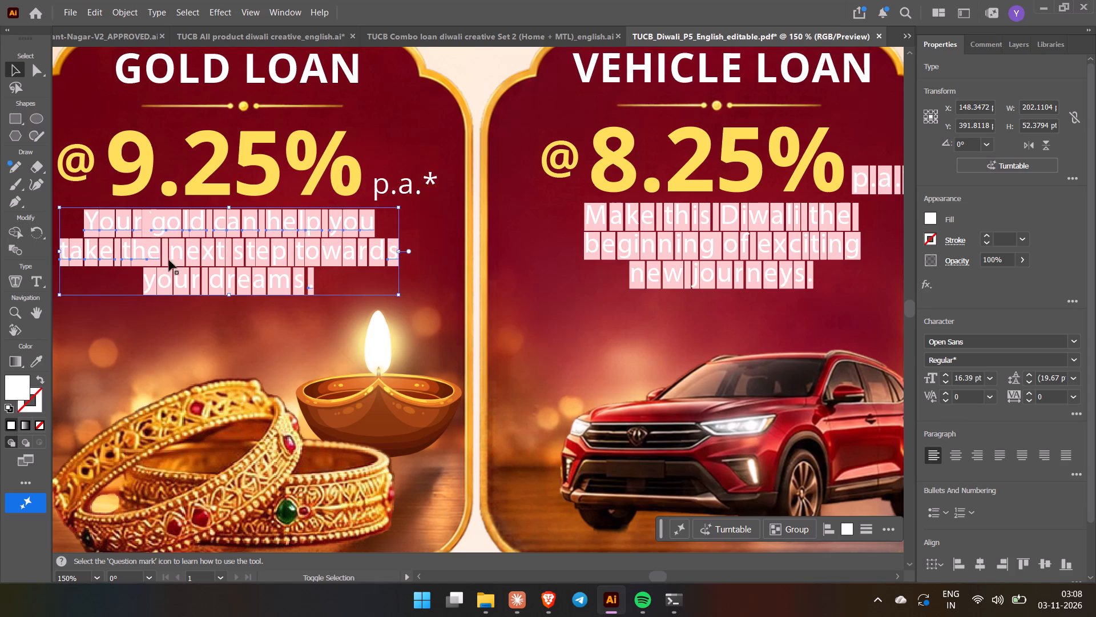
left_click(164, 258, "shift")
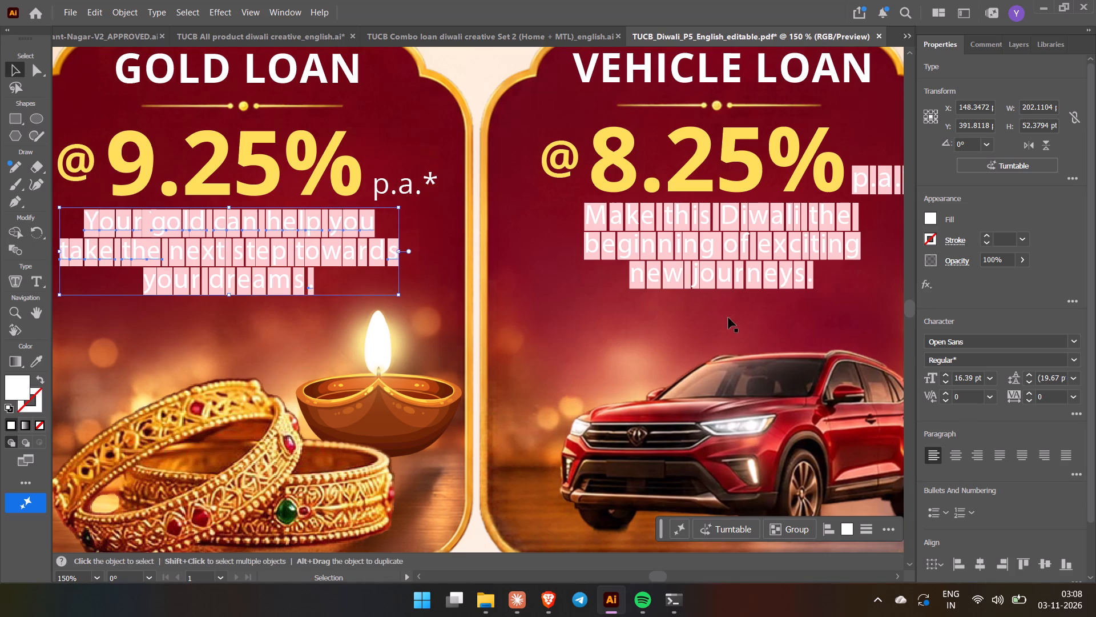
left_click(1068, 359)
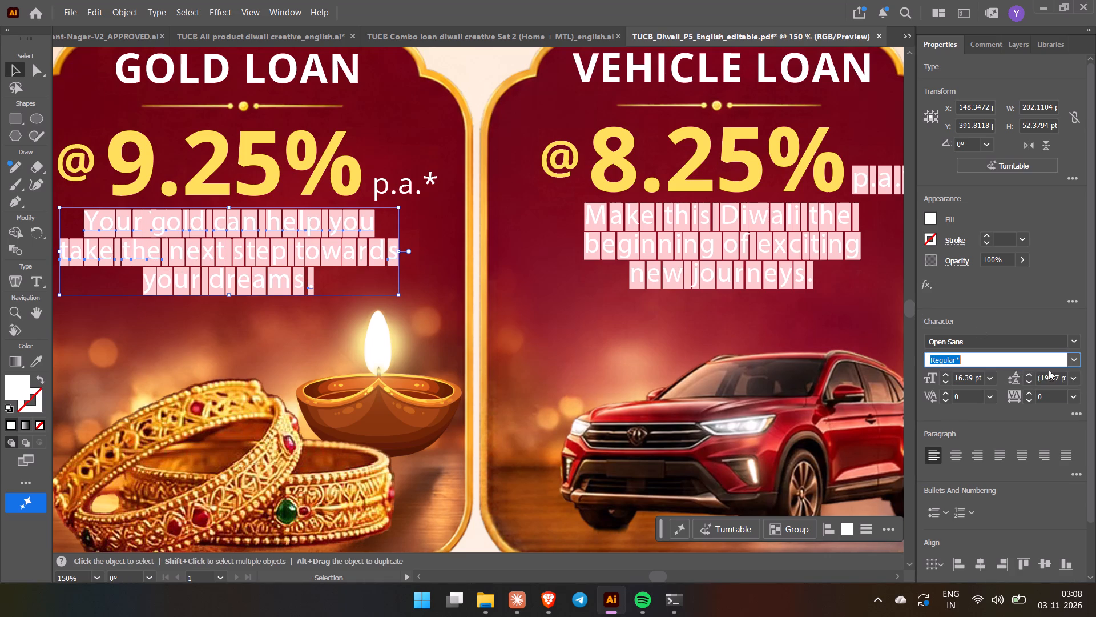
left_click(1069, 362)
left_click(977, 395)
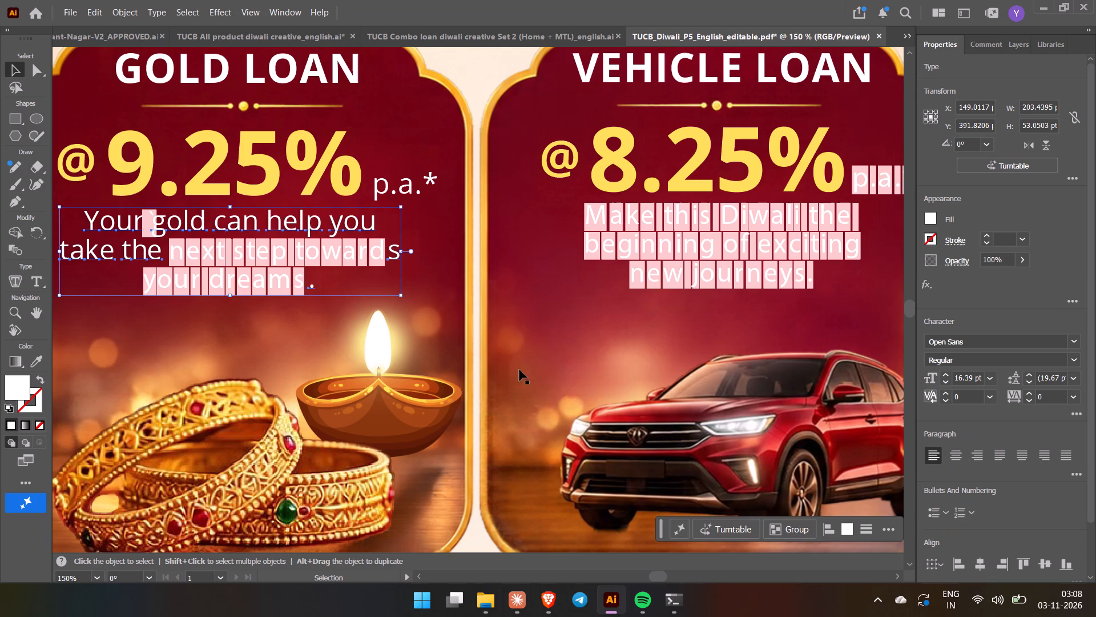
left_click(340, 370)
left_click(264, 340)
key("Escape")
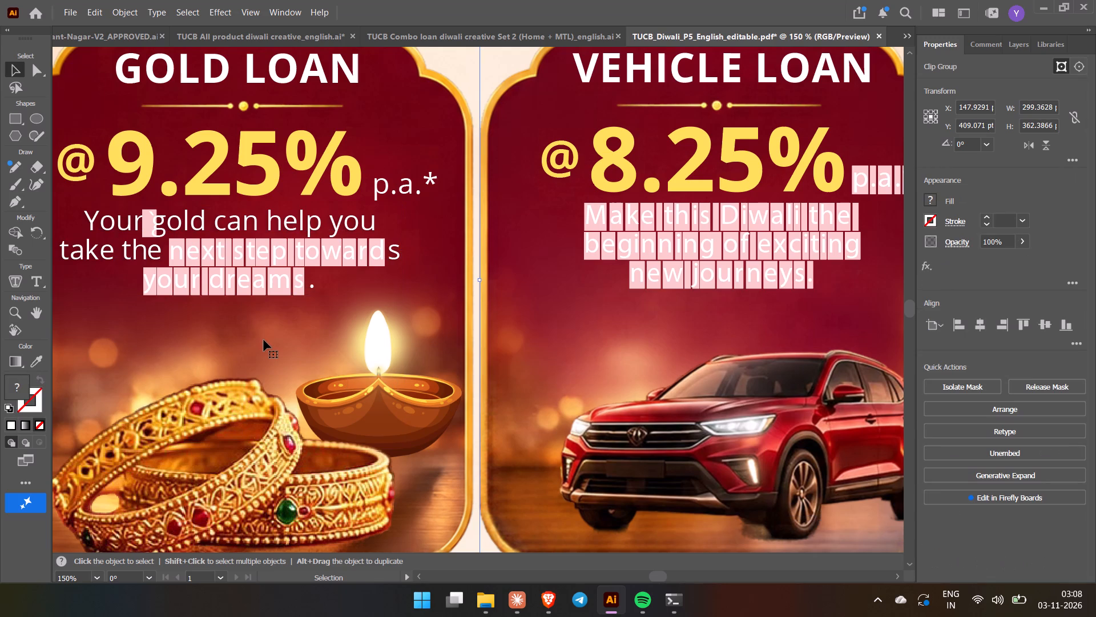
Delete the invisible frame around the Gold Loan caption and the stray blank character between "Your" and "gold".
left_click(410, 309)
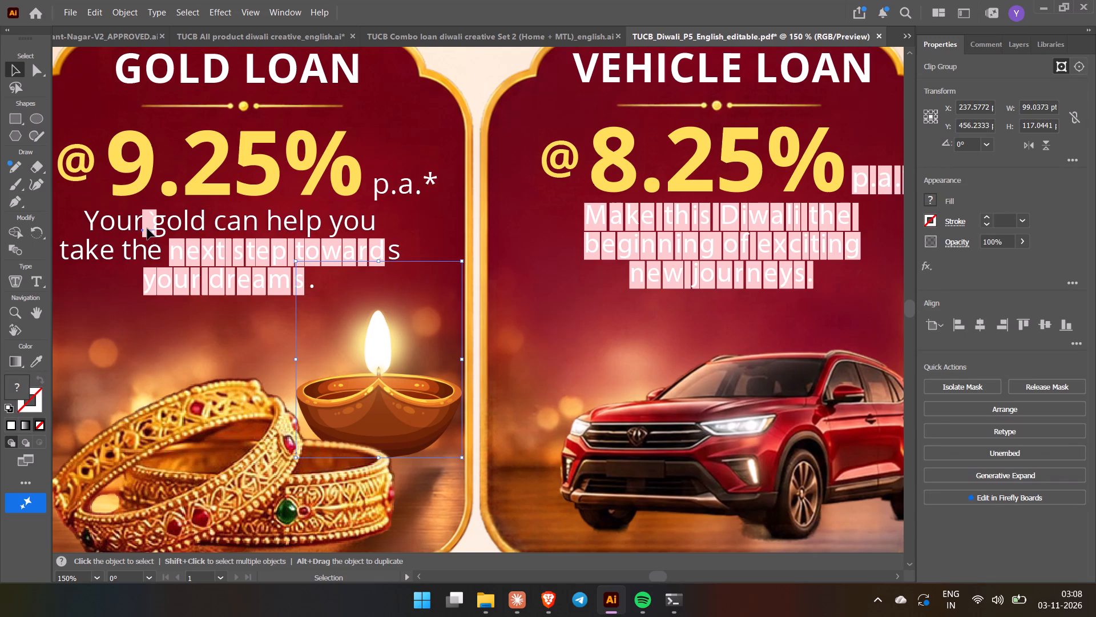
left_click(147, 229)
left_click_drag(406, 295, 407, 302)
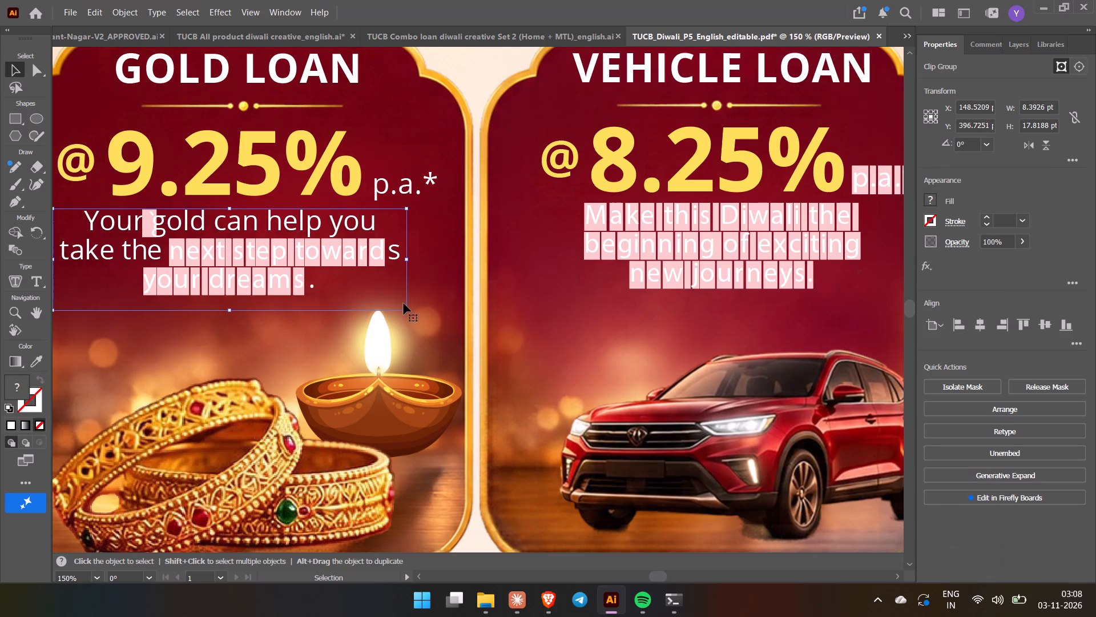
key("Delete")
left_click(155, 221)
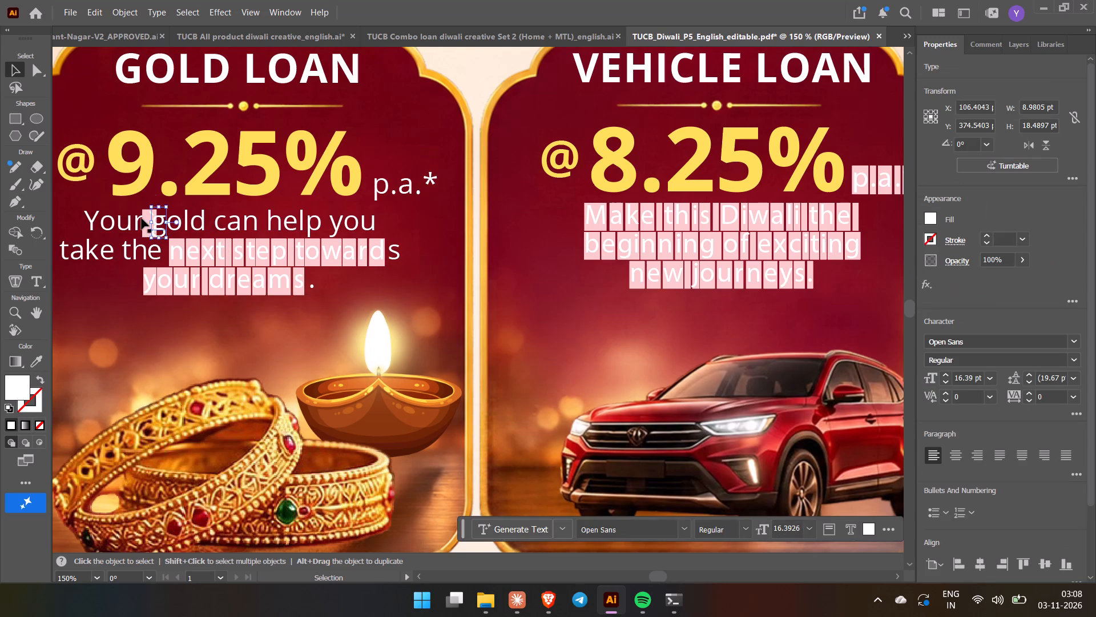
left_click(142, 218)
left_click(143, 231)
key("Delete")
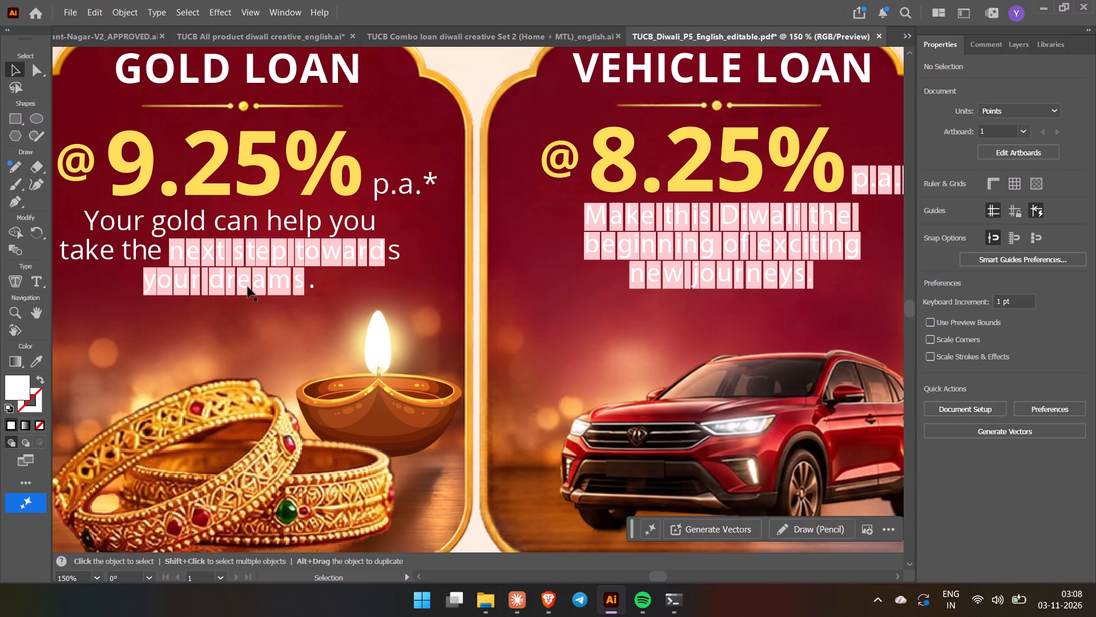
Set the remaining highlighted Gold Loan caption letters, "next step toward" and "your dreams", to Open Sans Regular.
left_click(178, 247)
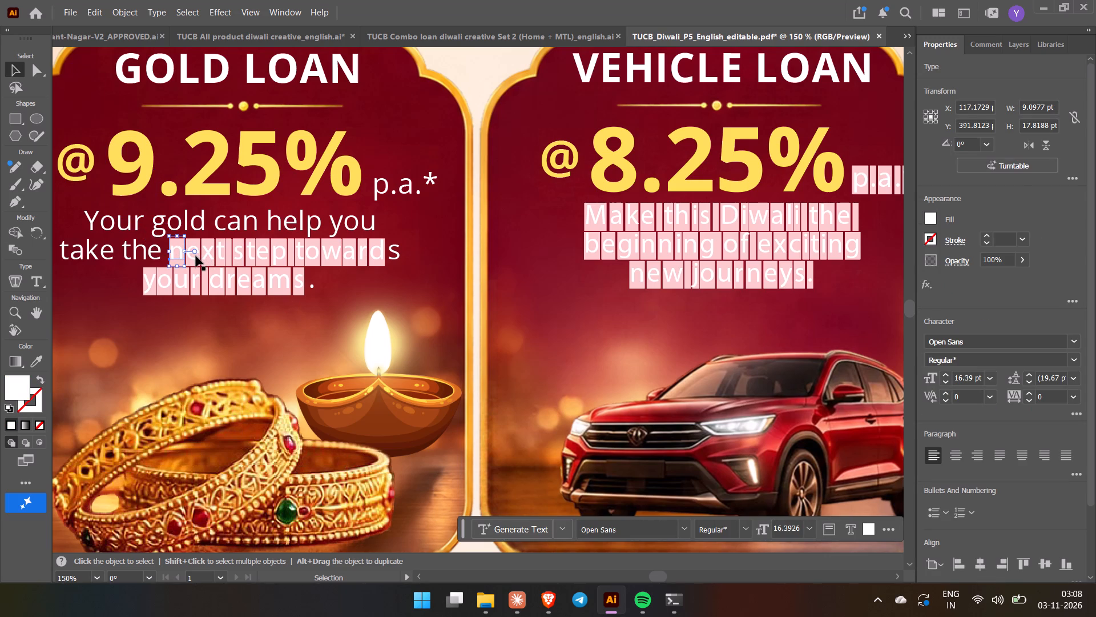
left_click(196, 256, "shift")
left_click(206, 256, "shift")
left_click(212, 258, "shift")
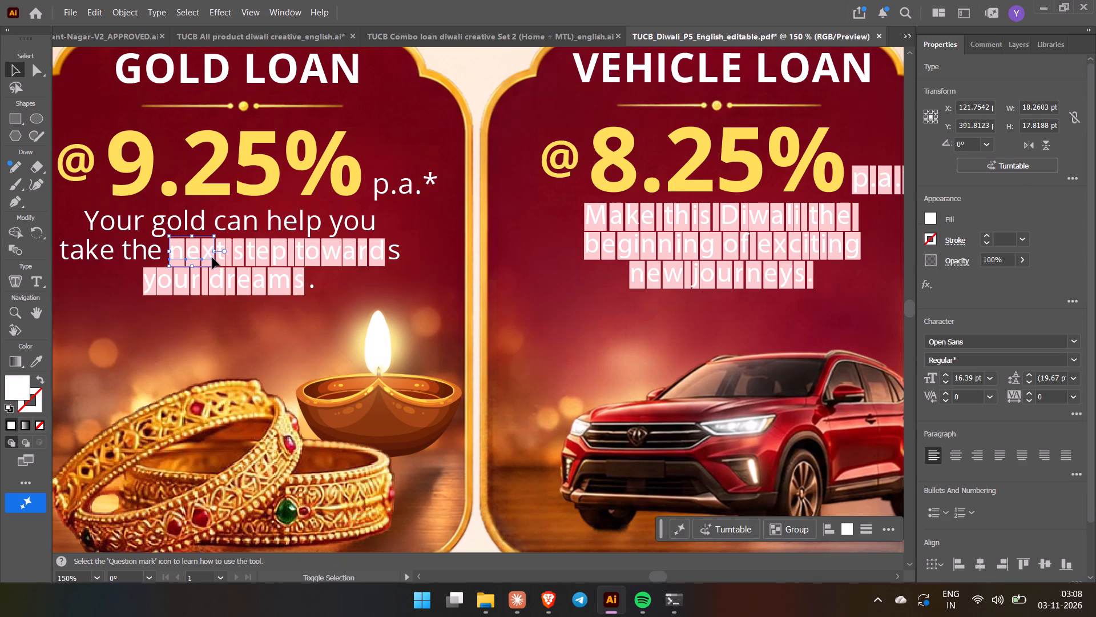
left_click(223, 257, "shift")
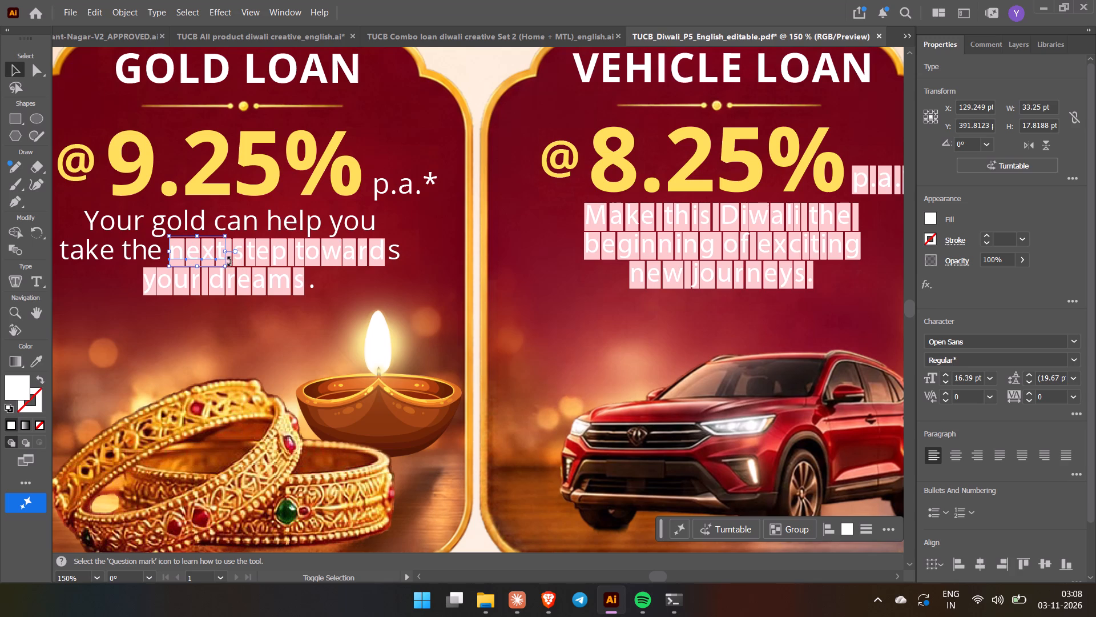
left_click(240, 259, "shift")
left_click(228, 259, "shift")
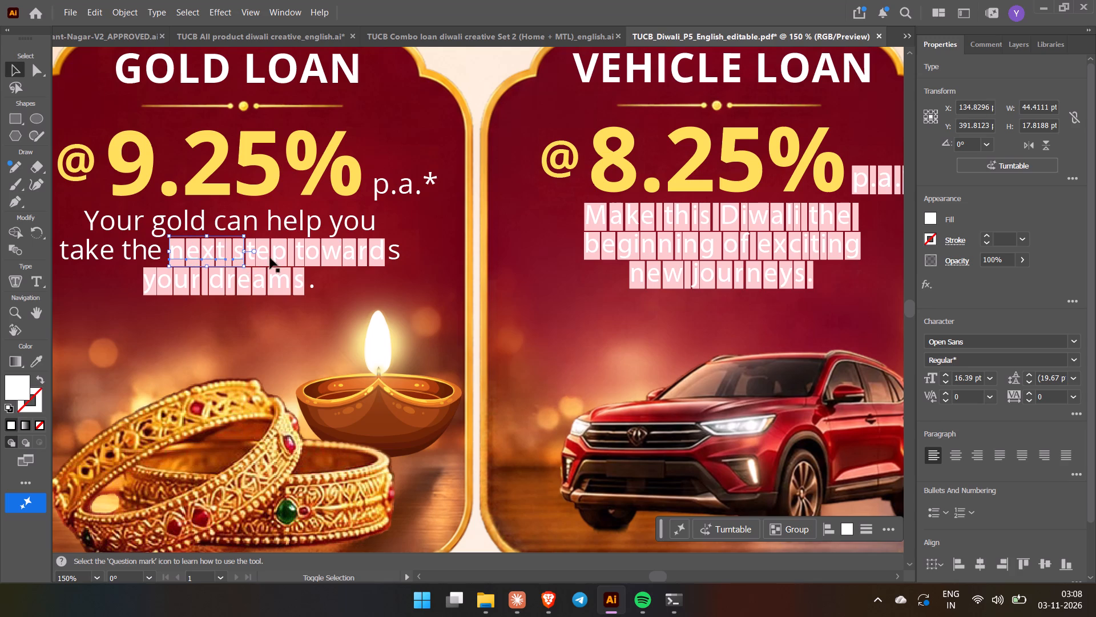
left_click(276, 257, "shift")
left_click(265, 256, "shift")
left_click(248, 256, "shift")
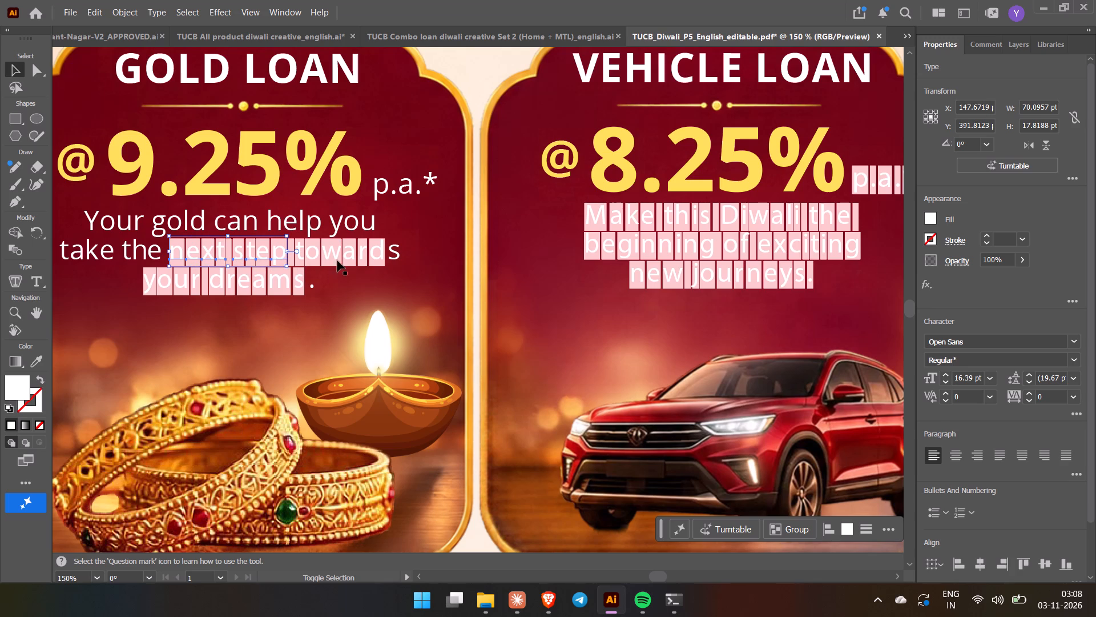
left_click(340, 258, "shift")
left_click(315, 257, "shift")
left_click(300, 255, "shift")
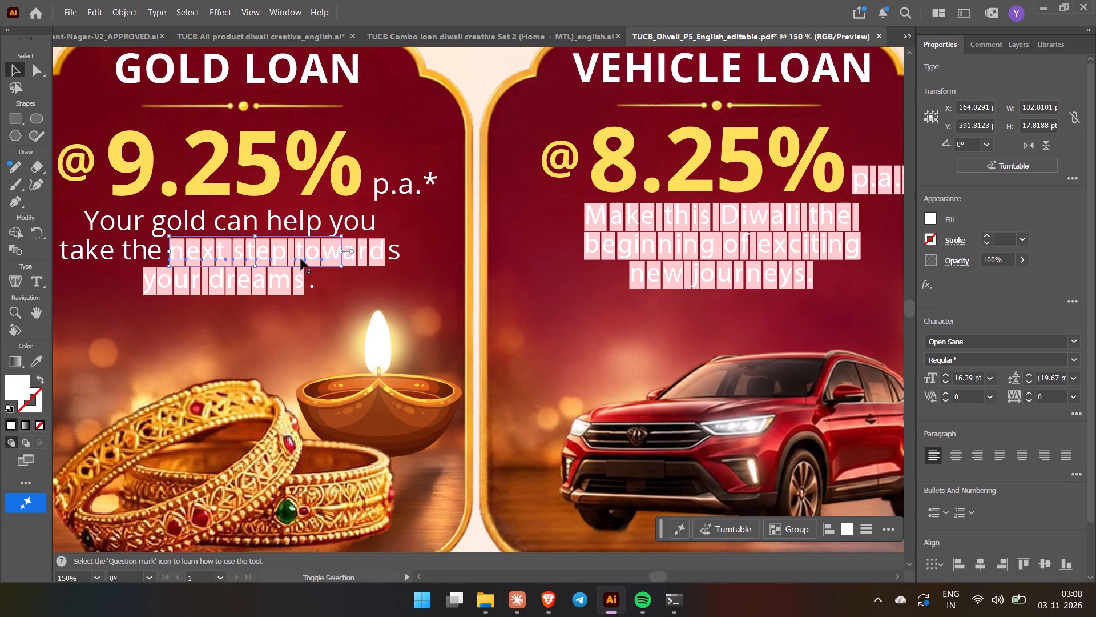
left_click(291, 258, "shift")
left_click(350, 259, "shift")
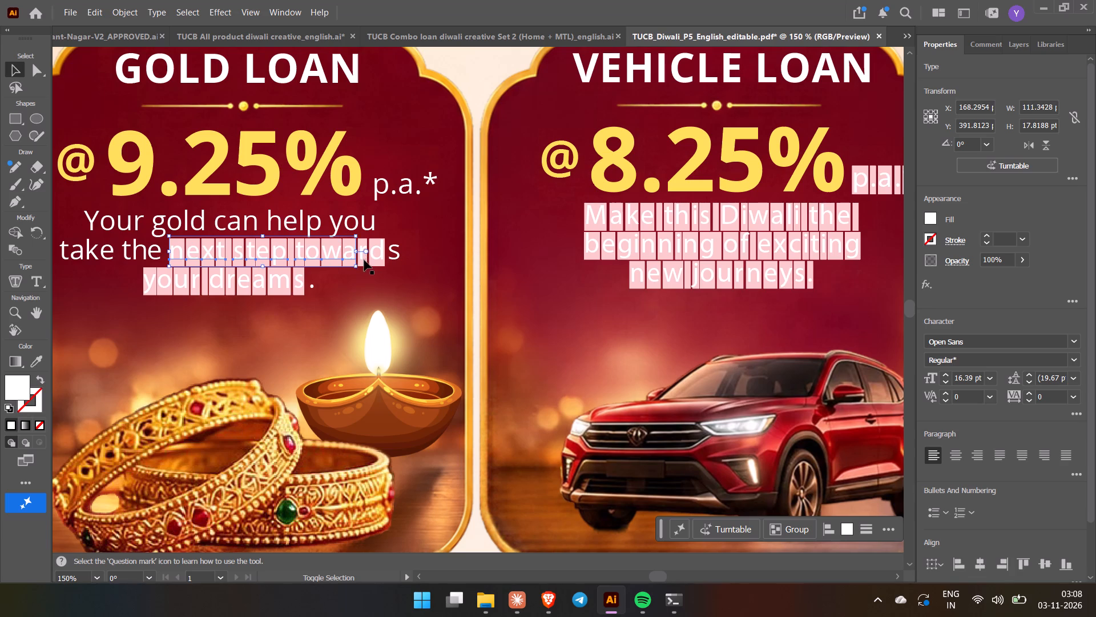
left_click(364, 260, "shift")
left_click(379, 259, "shift")
left_click(301, 283, "shift")
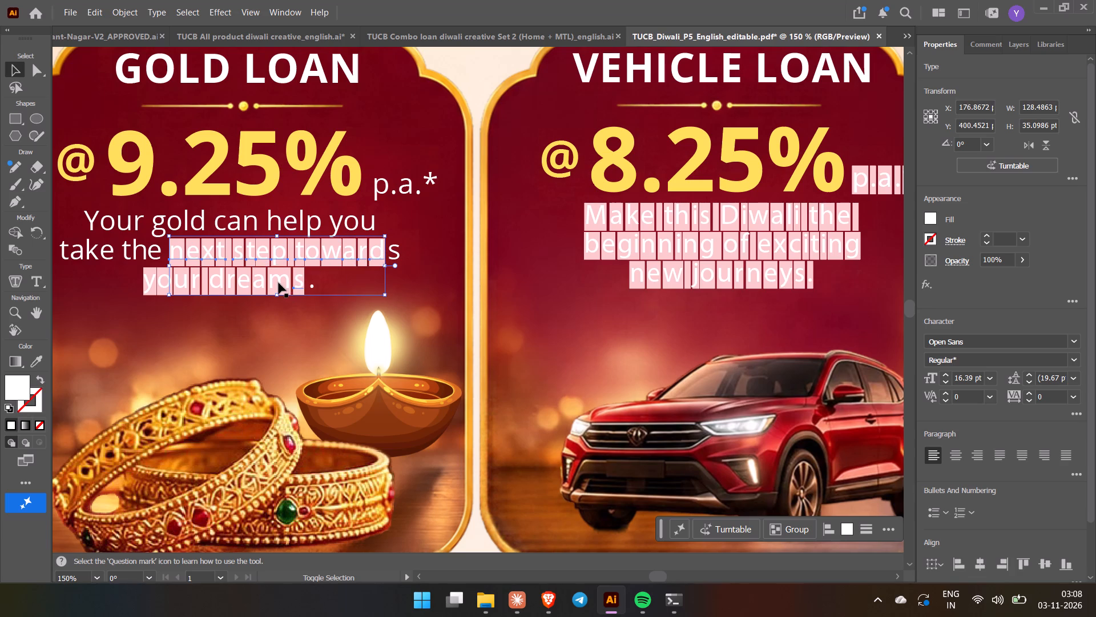
left_click(279, 283, "shift")
left_click(259, 283, "shift")
left_click(243, 287, "shift")
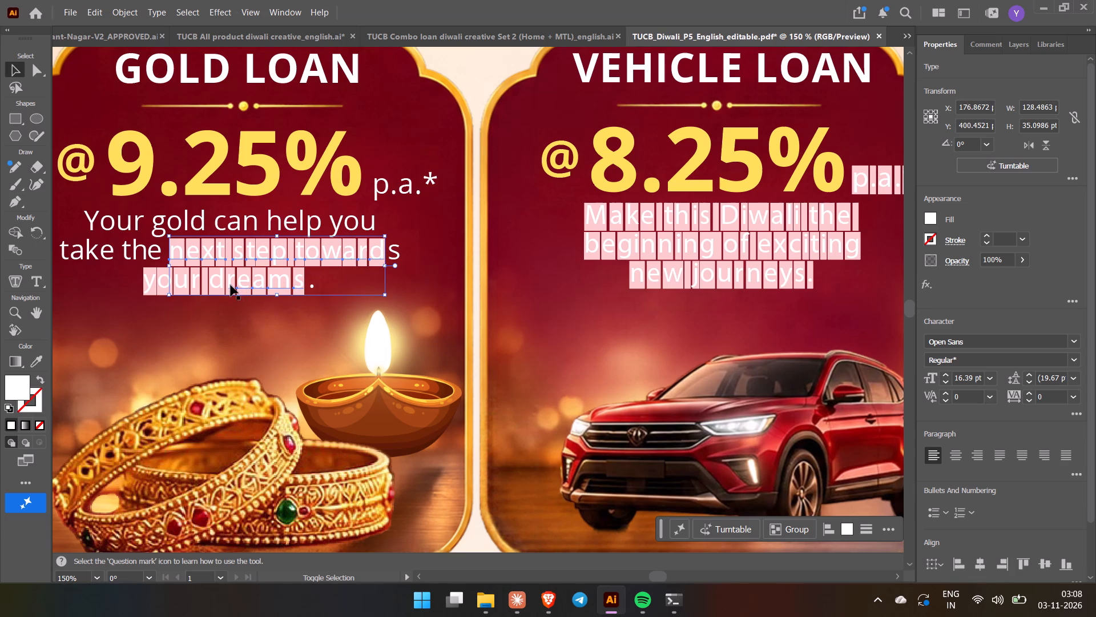
left_click(231, 285, "shift")
left_click(217, 281, "shift")
left_click(206, 282, "shift")
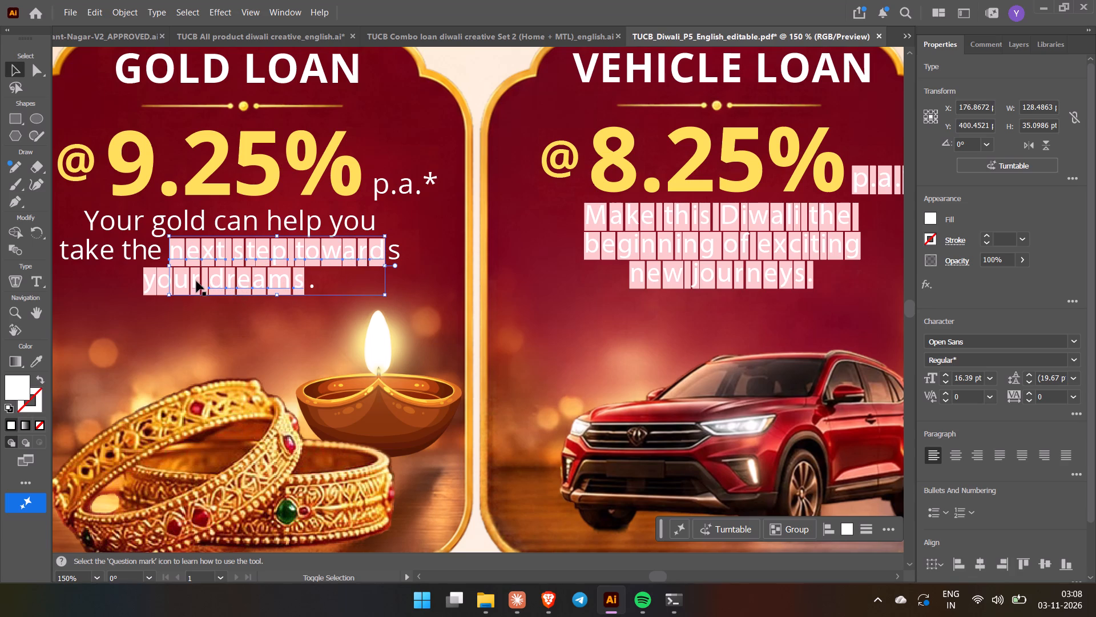
left_click(196, 281, "shift")
left_click(183, 281, "shift")
left_click(166, 283, "shift")
left_click(155, 285, "shift")
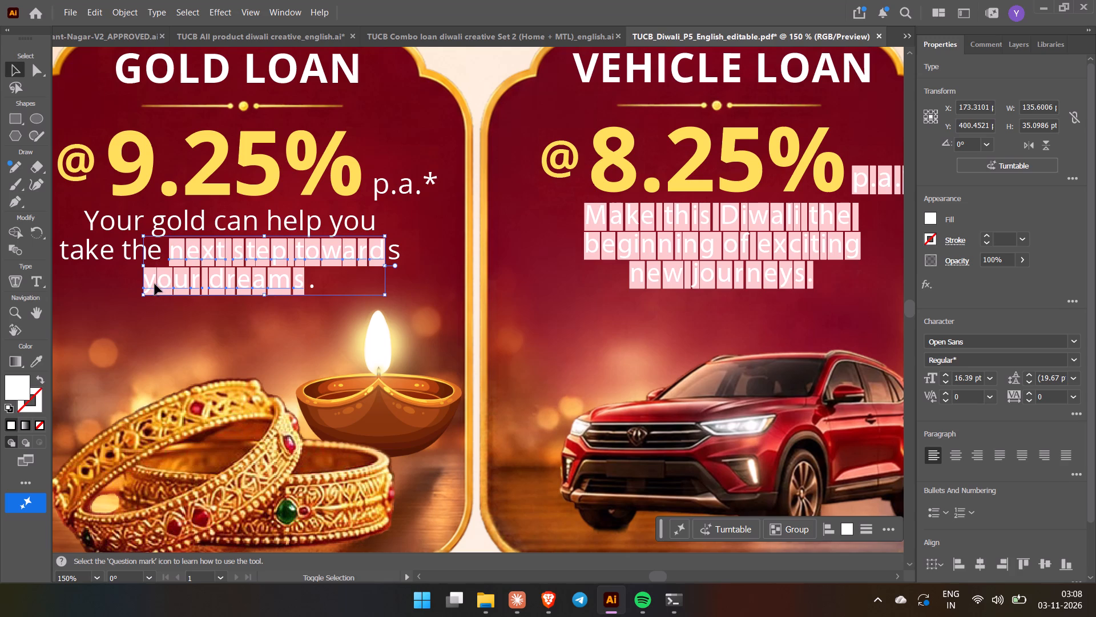
left_click(1070, 363)
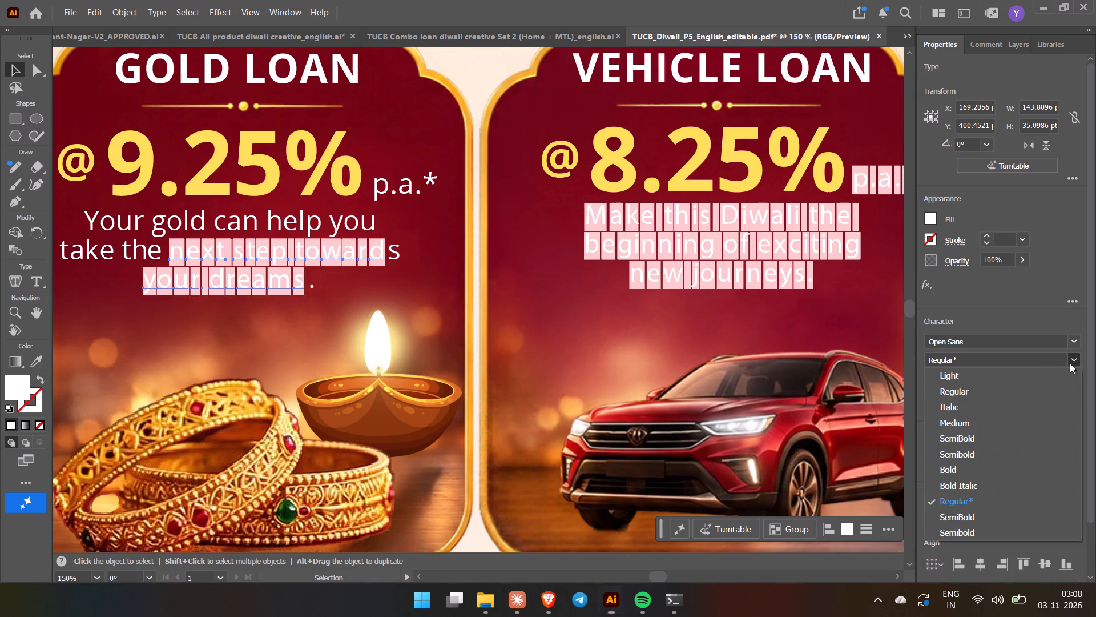
left_click(977, 395)
left_click(349, 344)
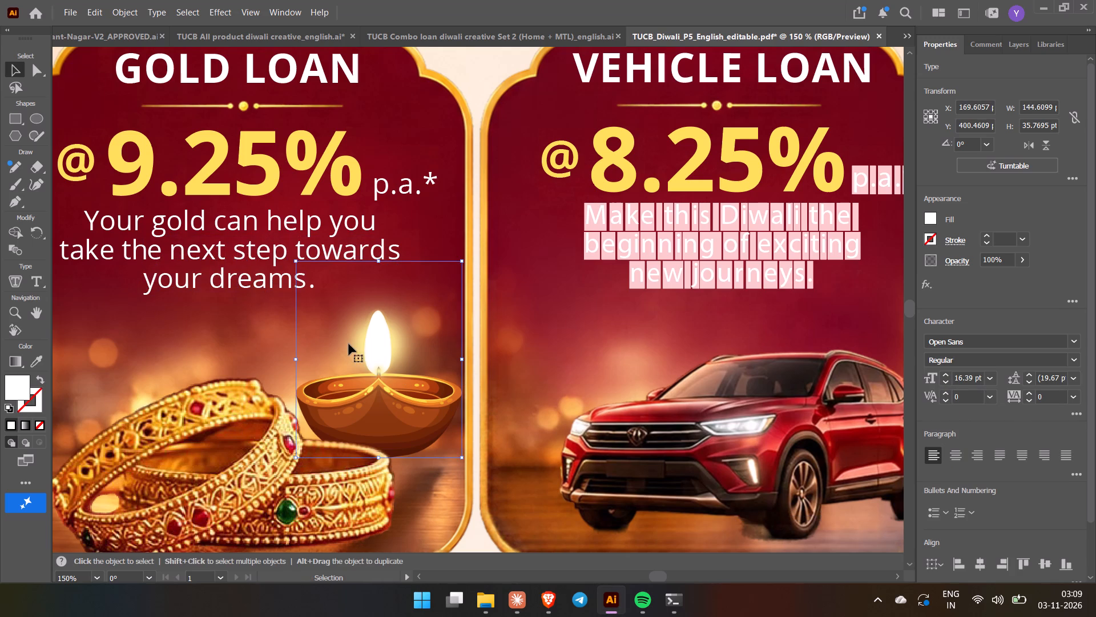
left_click(255, 331)
scroll(265, 342, "up", 4)
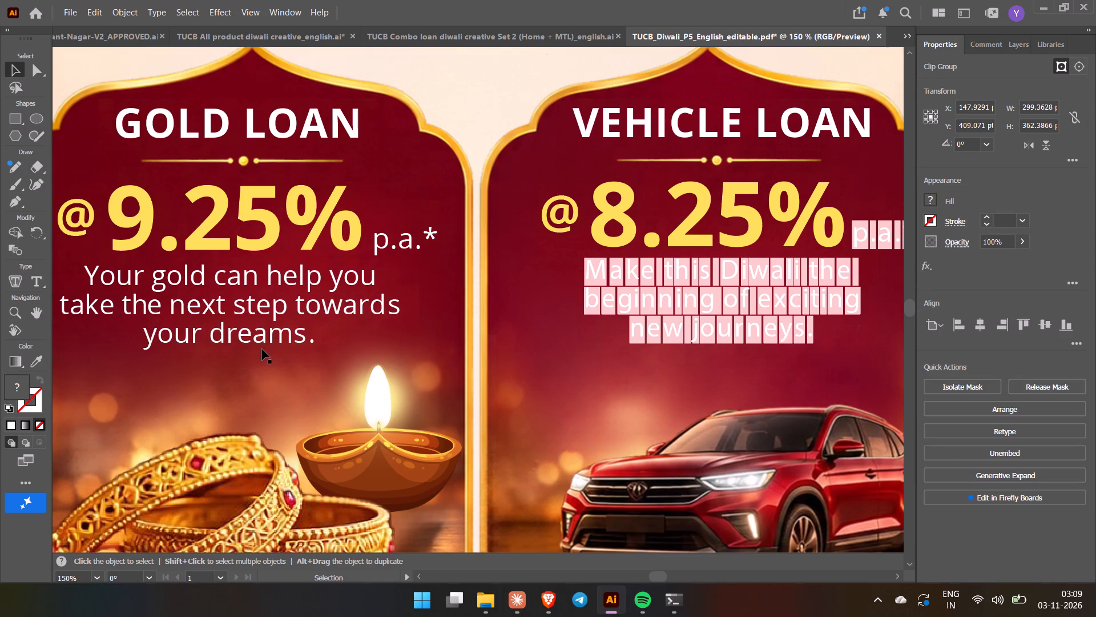
Clear the separate "M" text object starting the Vehicle Loan caption and set its font to Open Sans Regular.
scroll(200, 350, "up", 5, "ctrl")
scroll(199, 353, "down", 12, "ctrl")
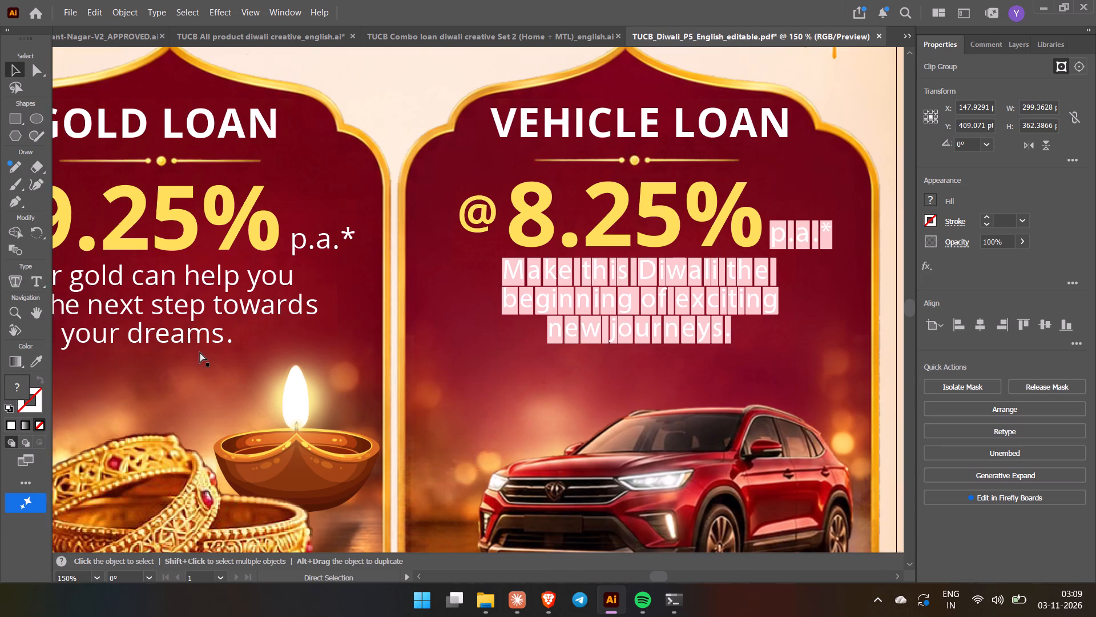
scroll(200, 352, "down", 2, "ctrl")
double_click(471, 278)
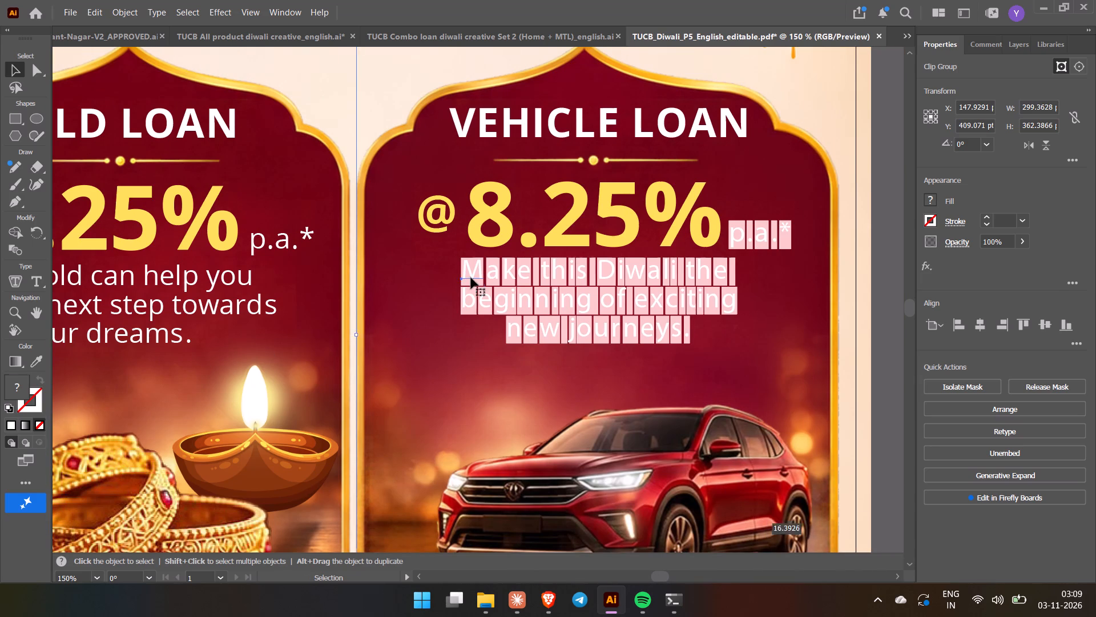
left_click(472, 276)
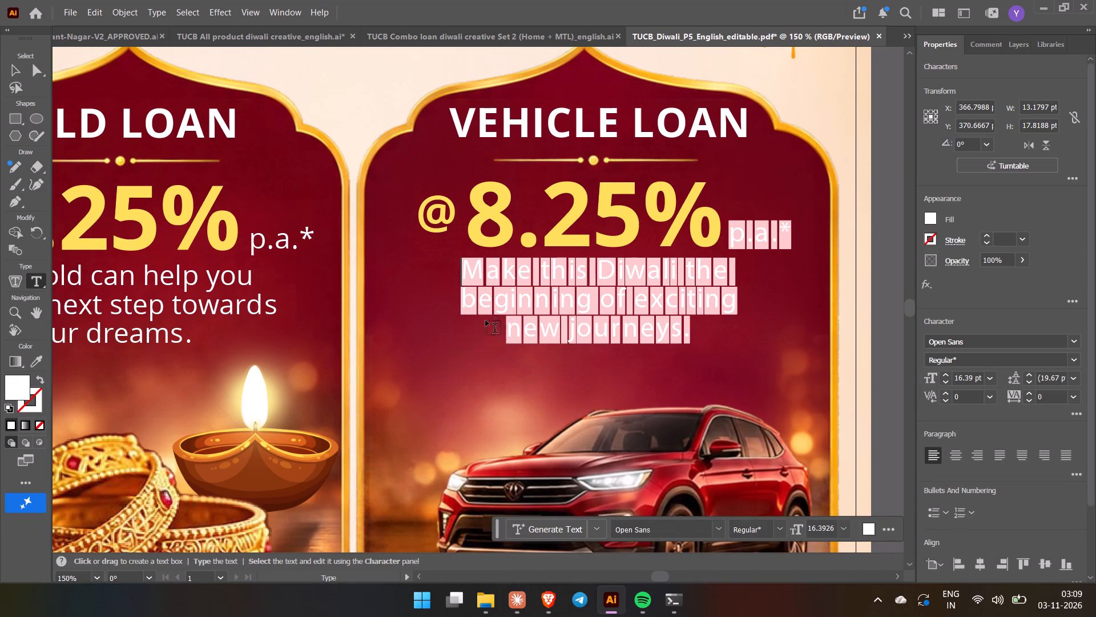
left_click(481, 276)
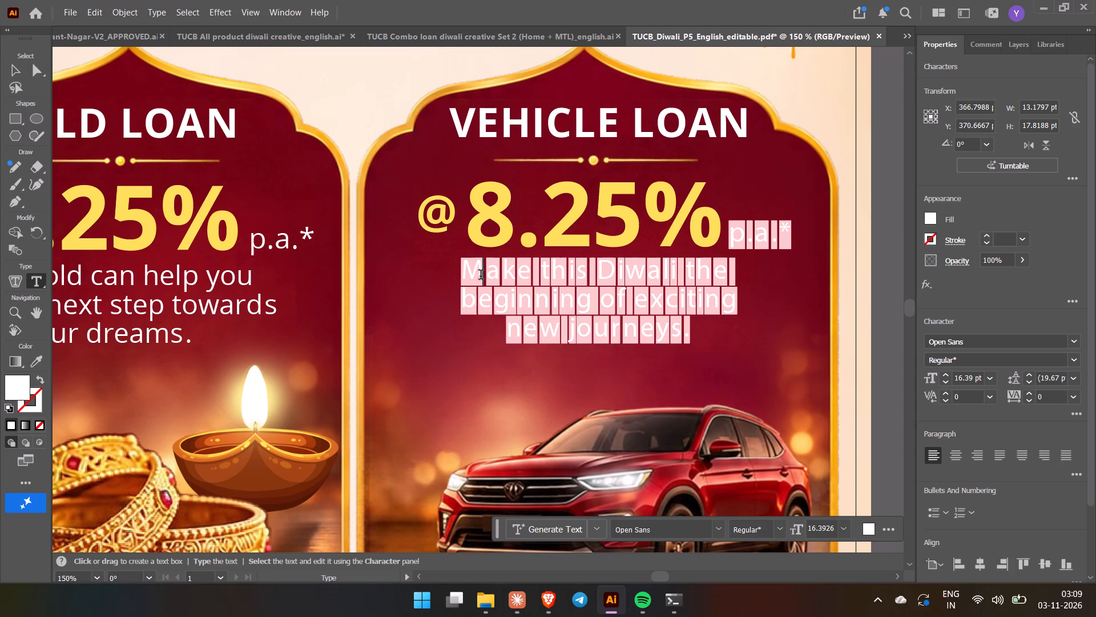
key("a")
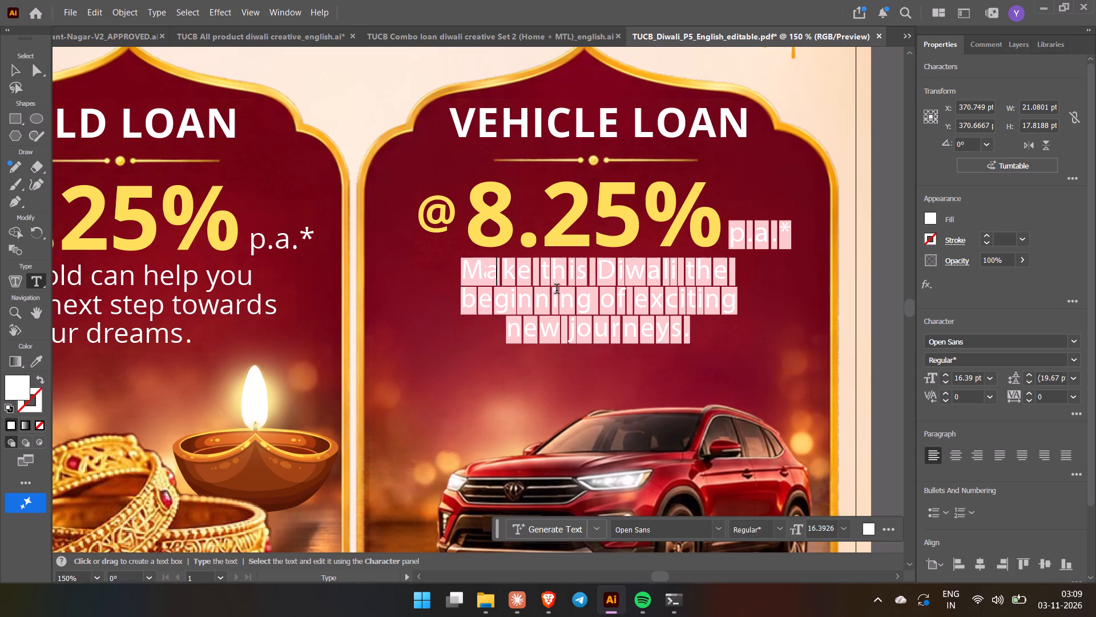
key("BackSpace")
key("BackSpace")
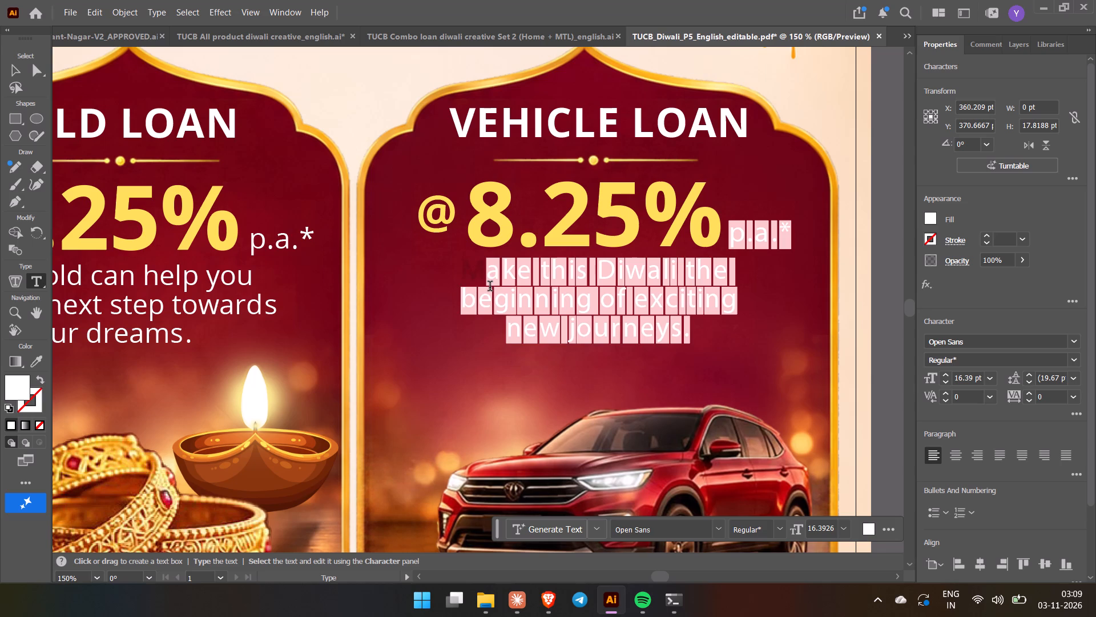
left_click(1077, 356)
left_click(990, 391)
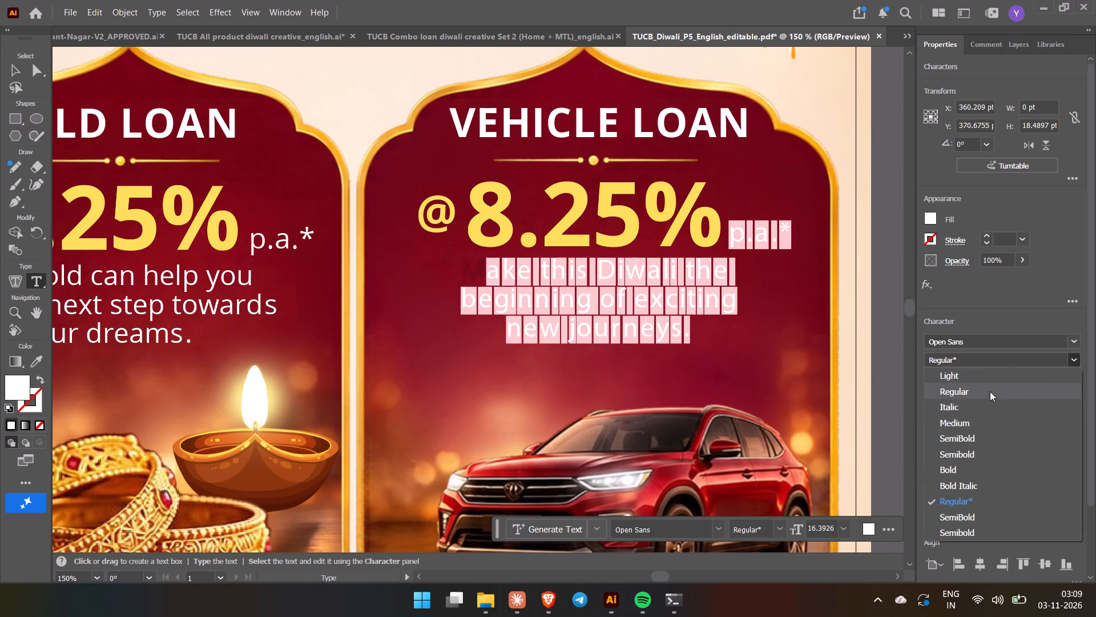
Enter "Make this Diwali the" and "beginning of exciting" as two lines in the emptied Vehicle Loan text object.
key("m")
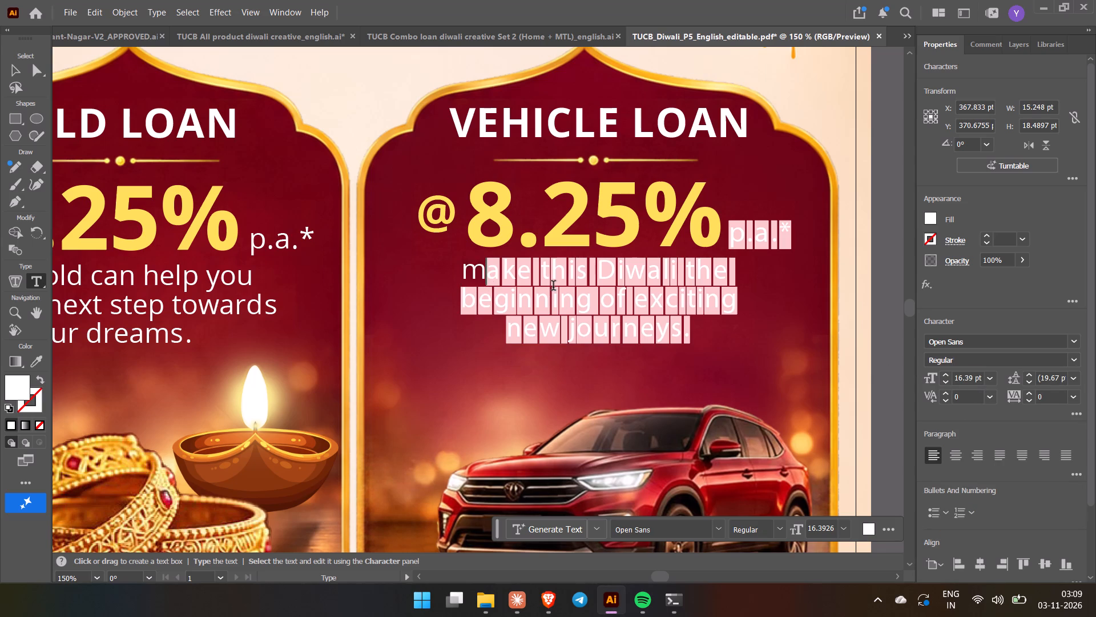
type("MA")
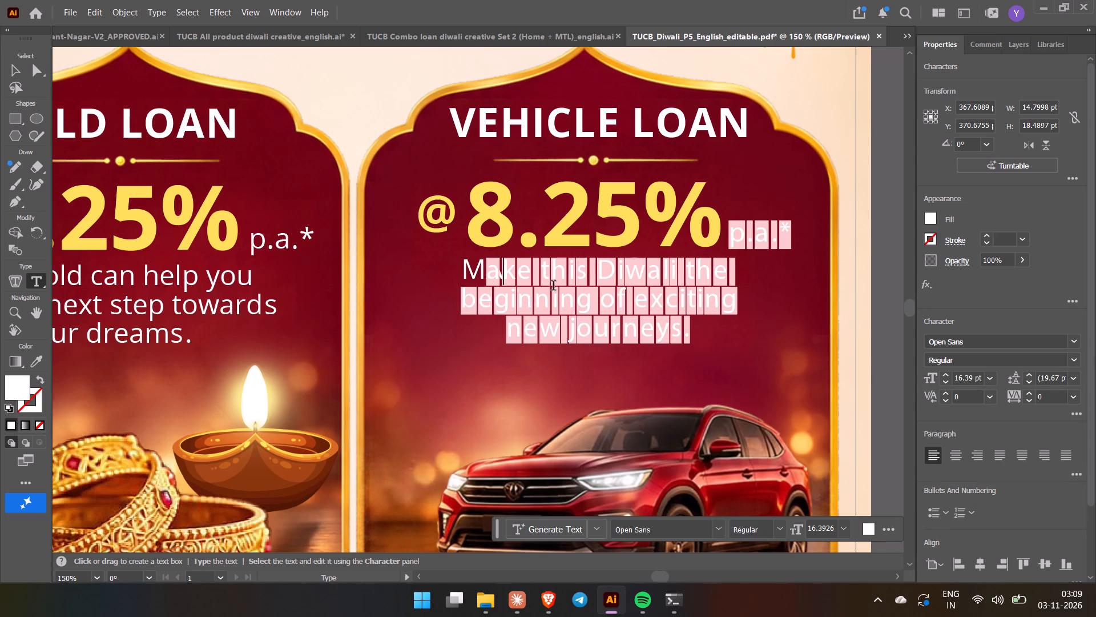
key("BackSpace")
type("ake this")
key("space")
type("Diwali the")
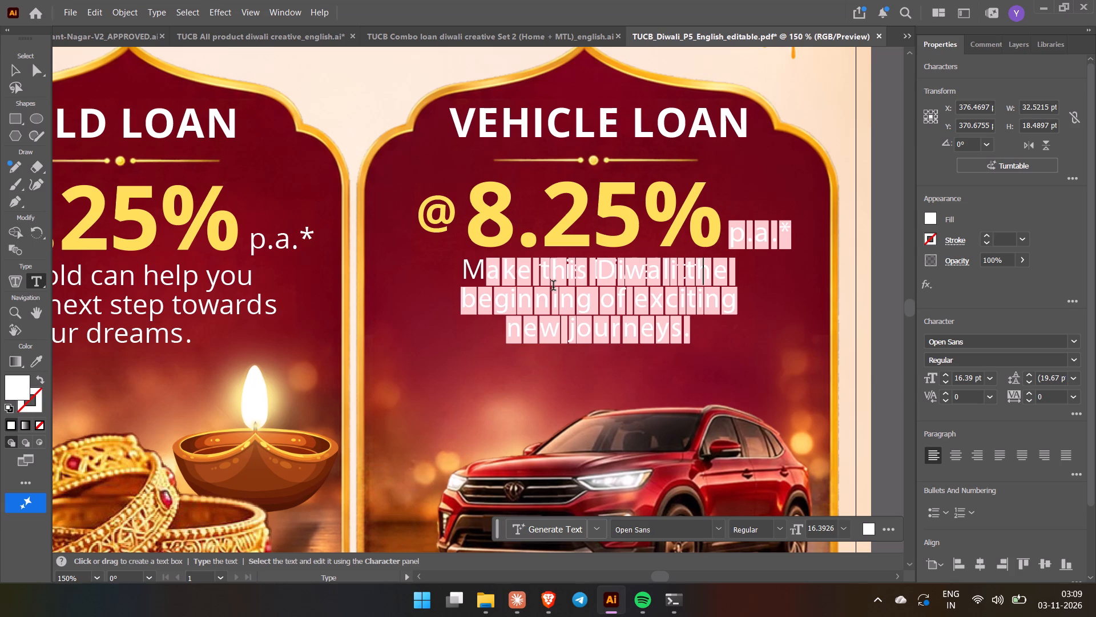
key("Return")
type("beginning o")
type("f exciting")
key("space")
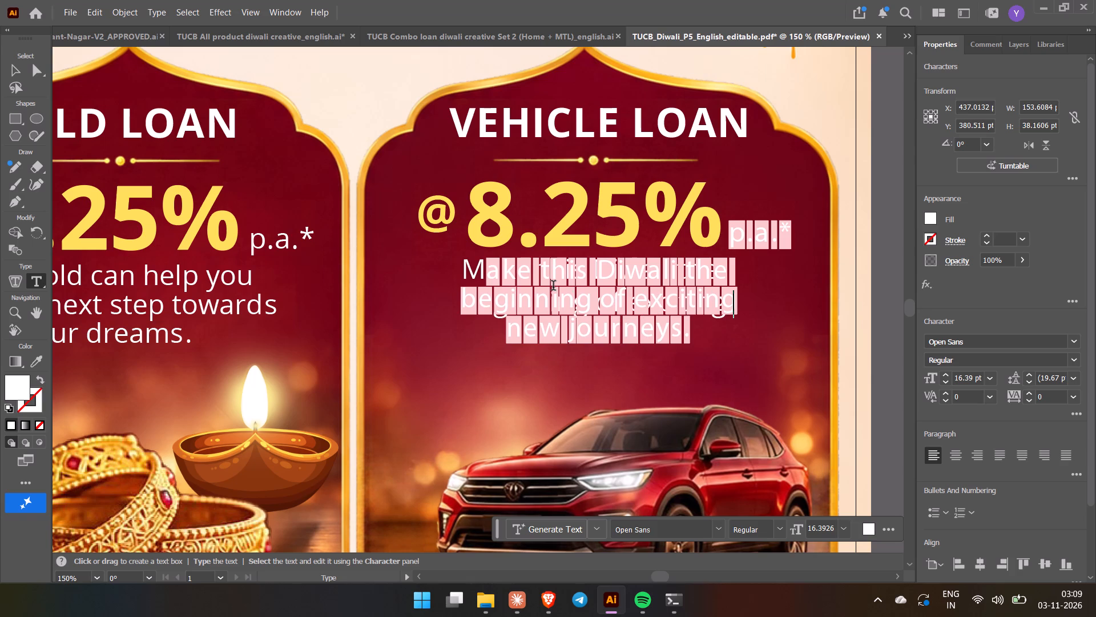
Add a third line, "new journeys.", indented with six spaces, and finish editing the Vehicle Loan caption.
key("Return")
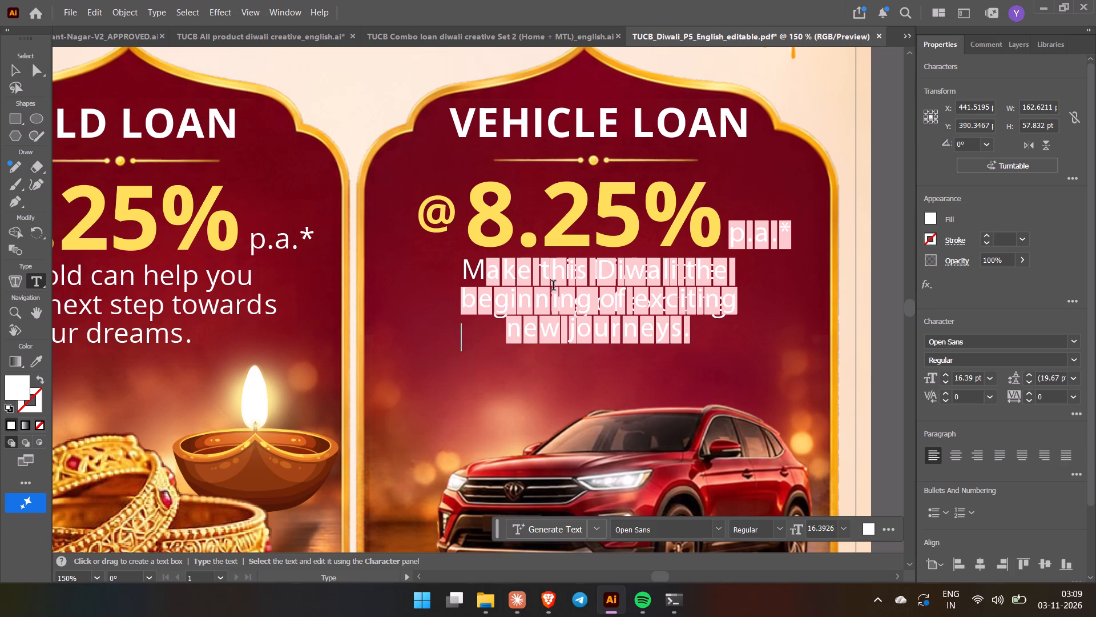
type("nre")
key("BackSpace")
key("BackSpace")
key("BackSpace")
key("space")
key("space")
key("space")
key("space")
key("space")
key("space")
key("space")
key("BackSpace")
type("new")
key("space")
type("journ")
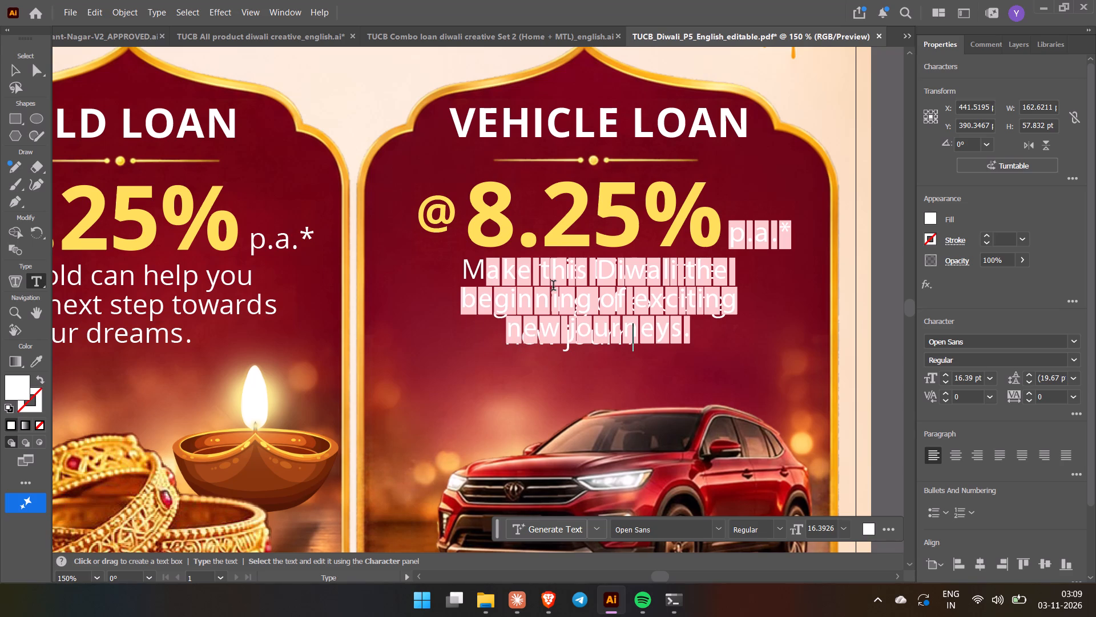
type("eys")
key("period")
key("Escape")
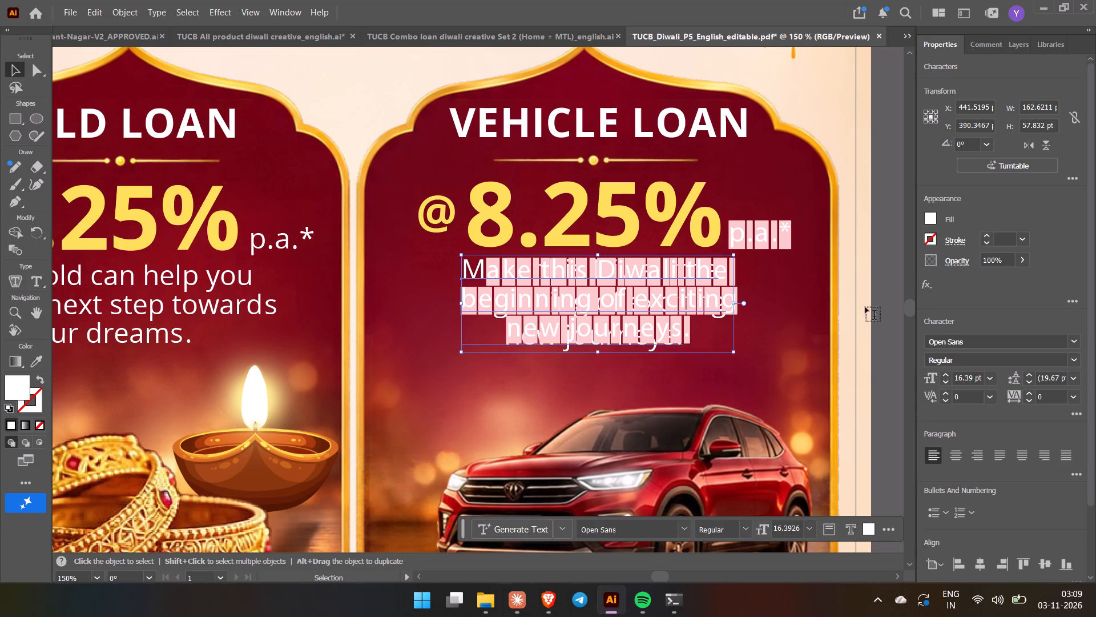
left_click(881, 332)
Delete the old highlighted letters "nning of" overlapping the second line of the new Vehicle Loan caption.
left_click(522, 296)
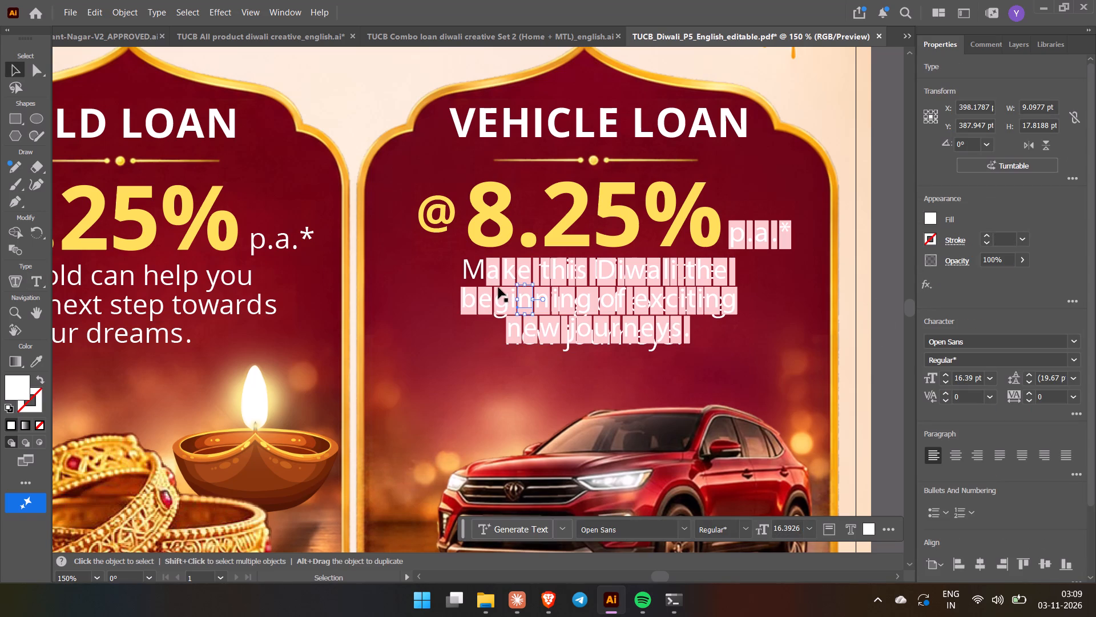
key("BackSpace")
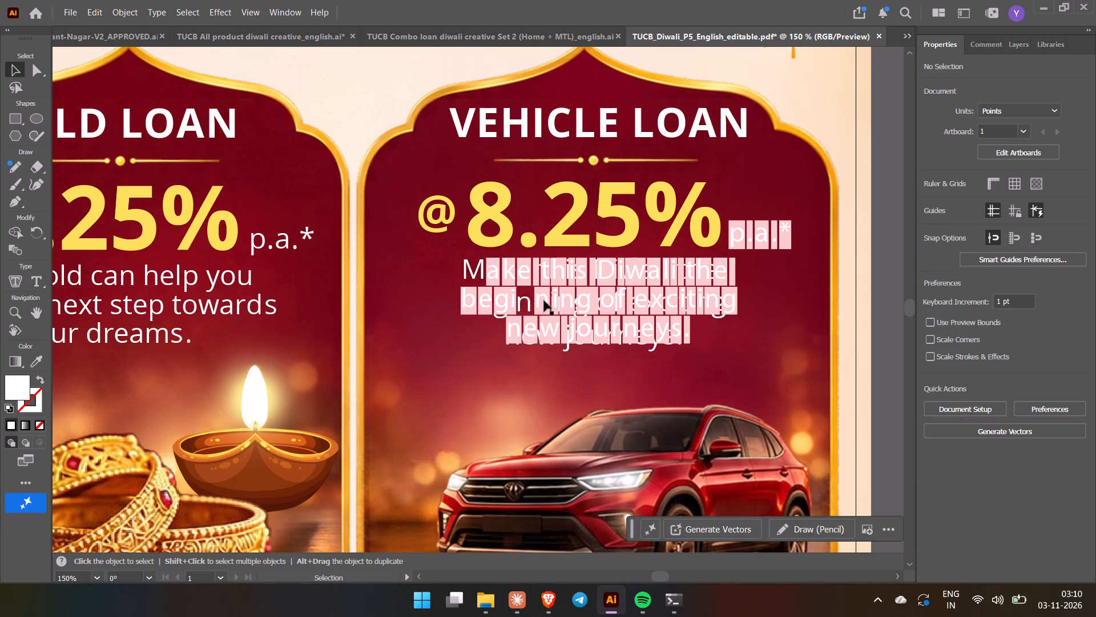
left_click(544, 301)
key("BackSpace")
left_click(557, 304)
key("BackSpace")
left_click(564, 302)
key("BackSpace")
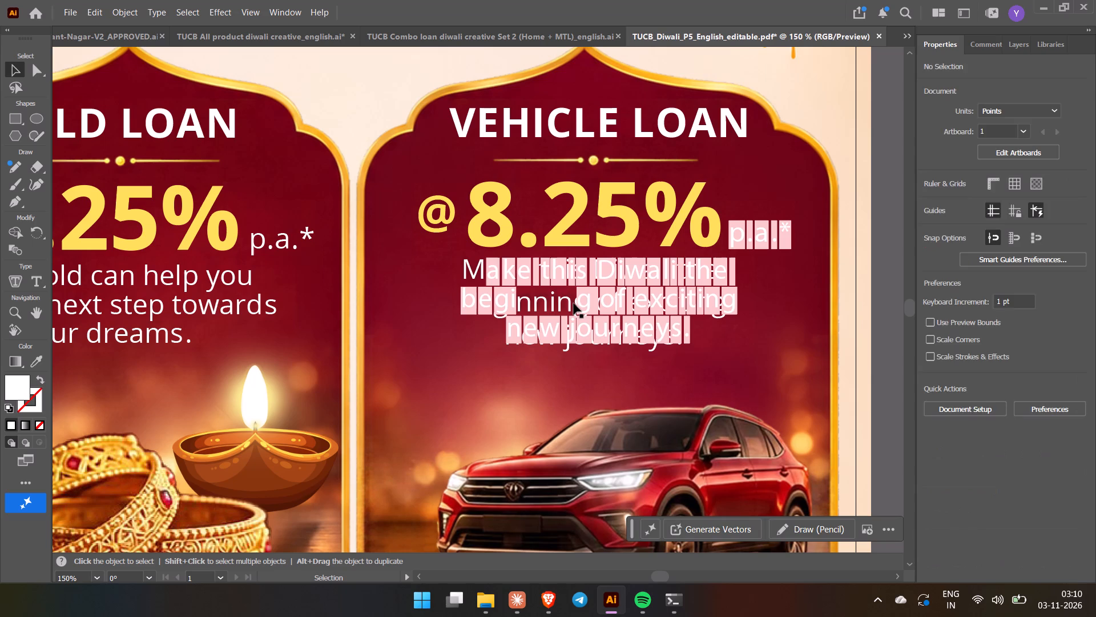
left_click(574, 303)
left_click(584, 303)
key("BackSpace")
left_click(605, 305)
key("BackSpace")
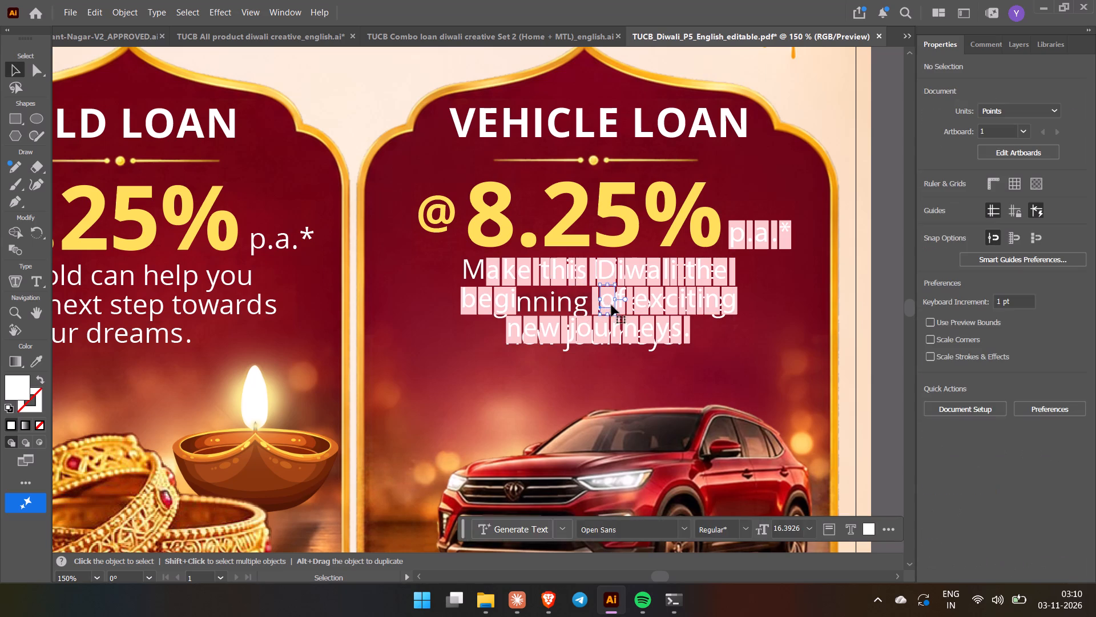
left_click(615, 305)
left_click(620, 305)
key("BackSpace")
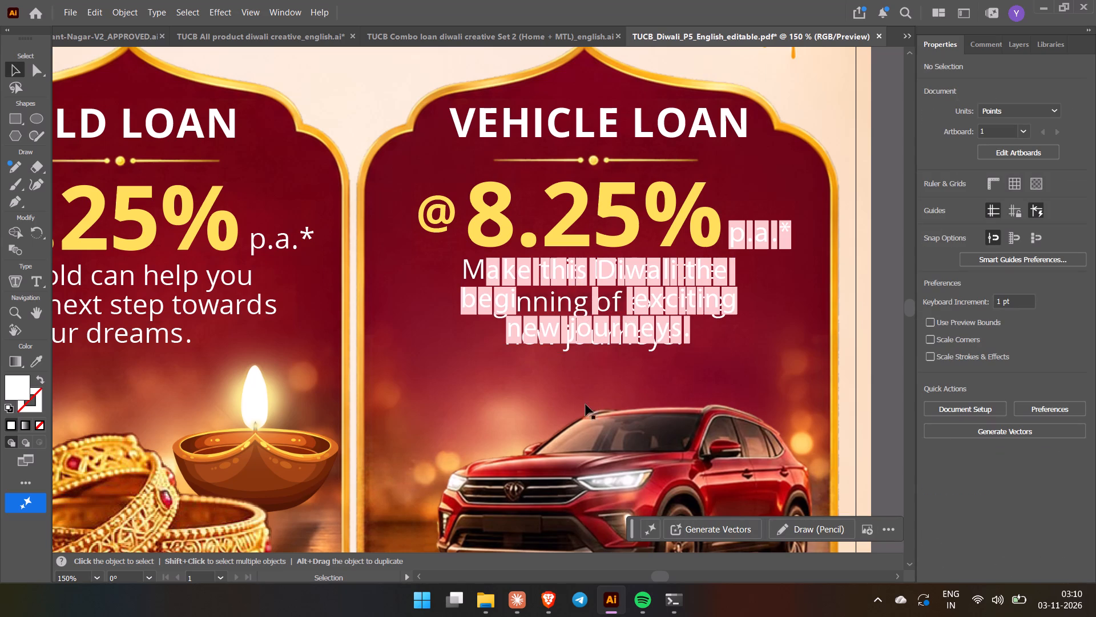
Delete the old highlighted letters "begi" at the start of the Vehicle Loan caption's second line.
left_click(471, 307)
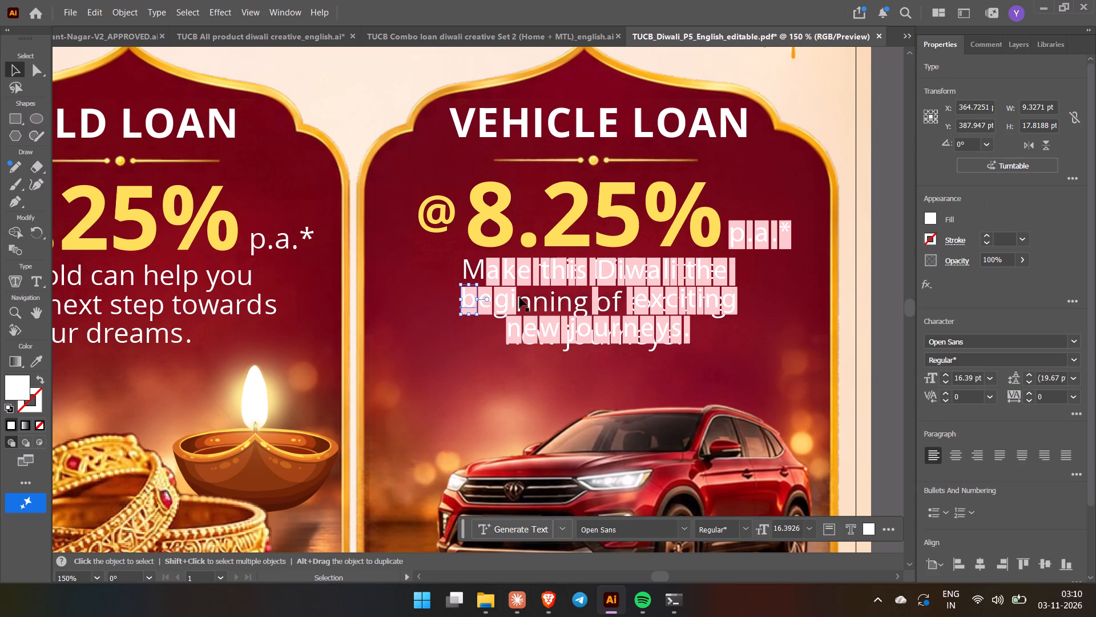
key("BackSpace")
left_click(493, 299)
left_click(486, 299)
key("BackSpace")
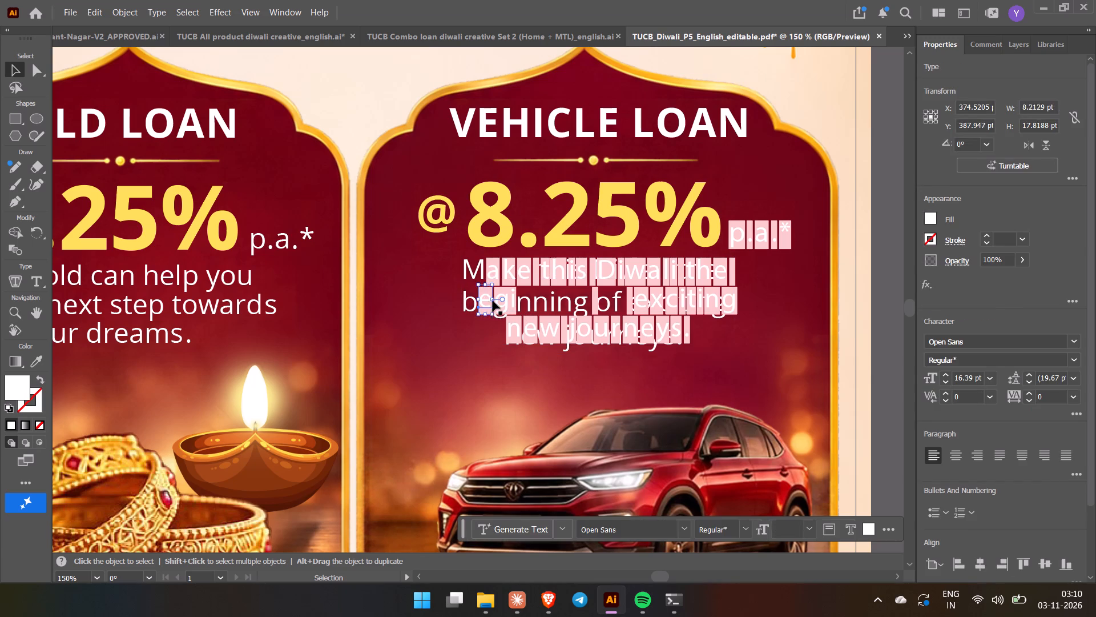
left_click(497, 302)
key("BackSpace")
left_click(511, 305)
key("BackSpace")
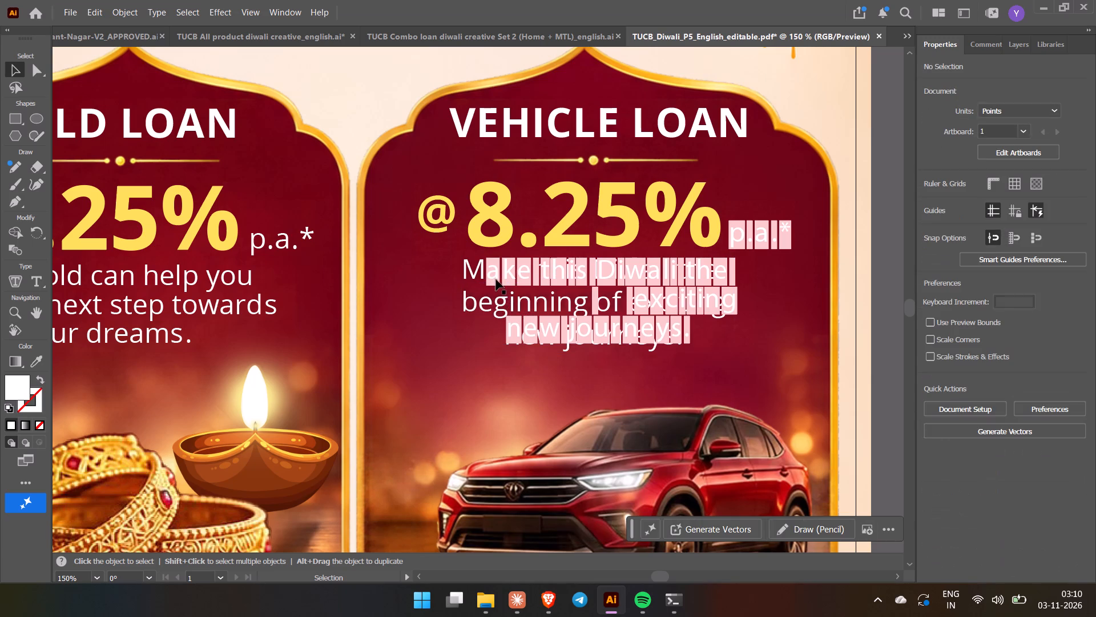
Delete the old highlighted letters "ake this" and their spaces from the Vehicle Loan caption's first line.
left_click(496, 273)
key("BackSpace")
left_click(511, 278)
key("BackSpace")
left_click(521, 278)
key("BackSpace")
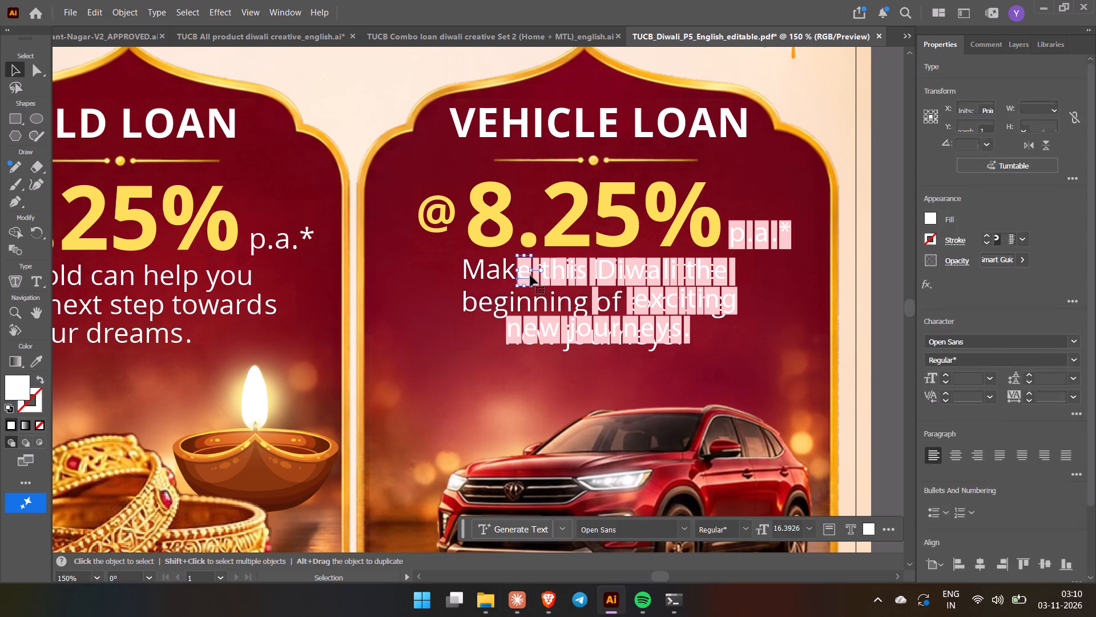
left_click(535, 278)
key("BackSpace")
left_click(545, 281)
key("BackSpace")
left_click(558, 279)
key("BackSpace")
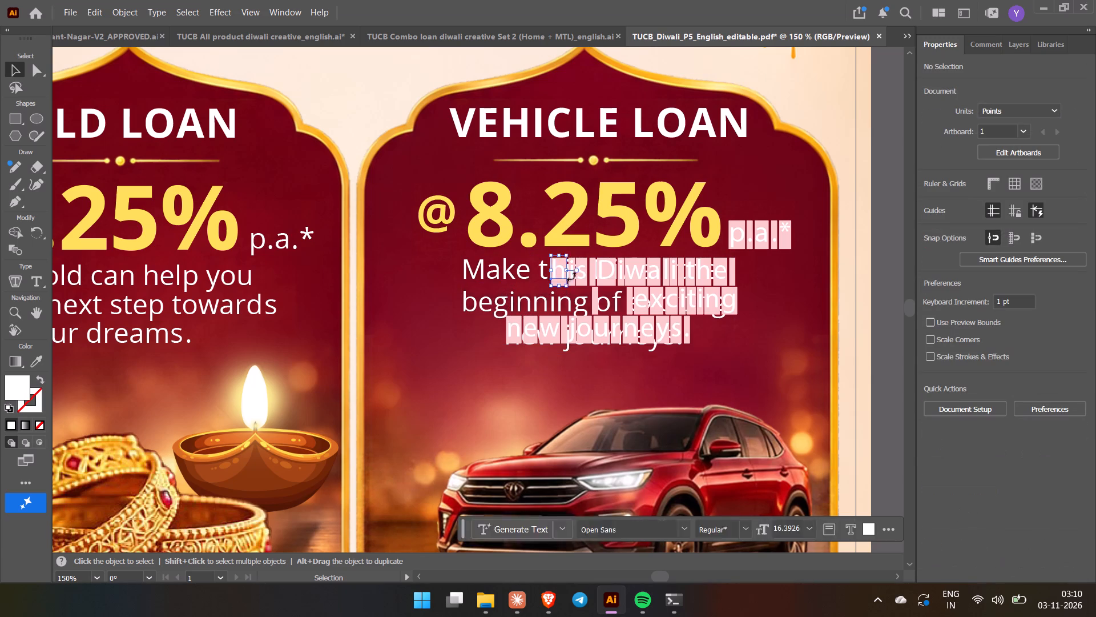
left_click(573, 276)
key("BackSpace")
left_click(582, 277)
key("BackSpace")
left_click(594, 275)
key("BackSpace")
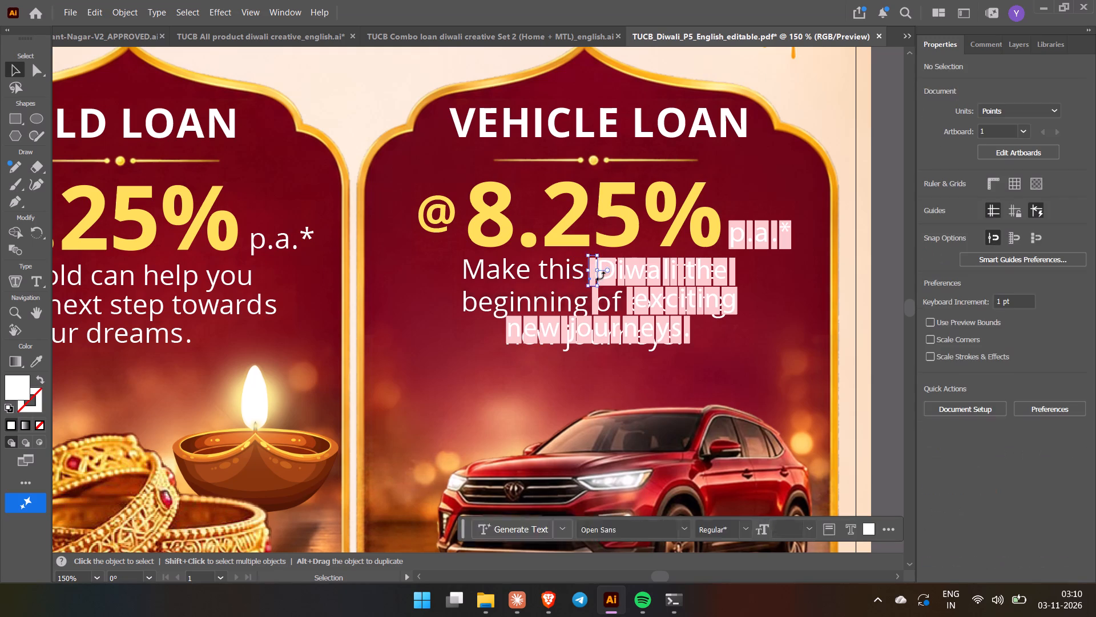
Delete the old highlighted letters of "Diwali" overlapping the Vehicle Loan caption's first line.
left_click(602, 276)
key("BackSpace")
left_click(621, 275)
key("BackSpace")
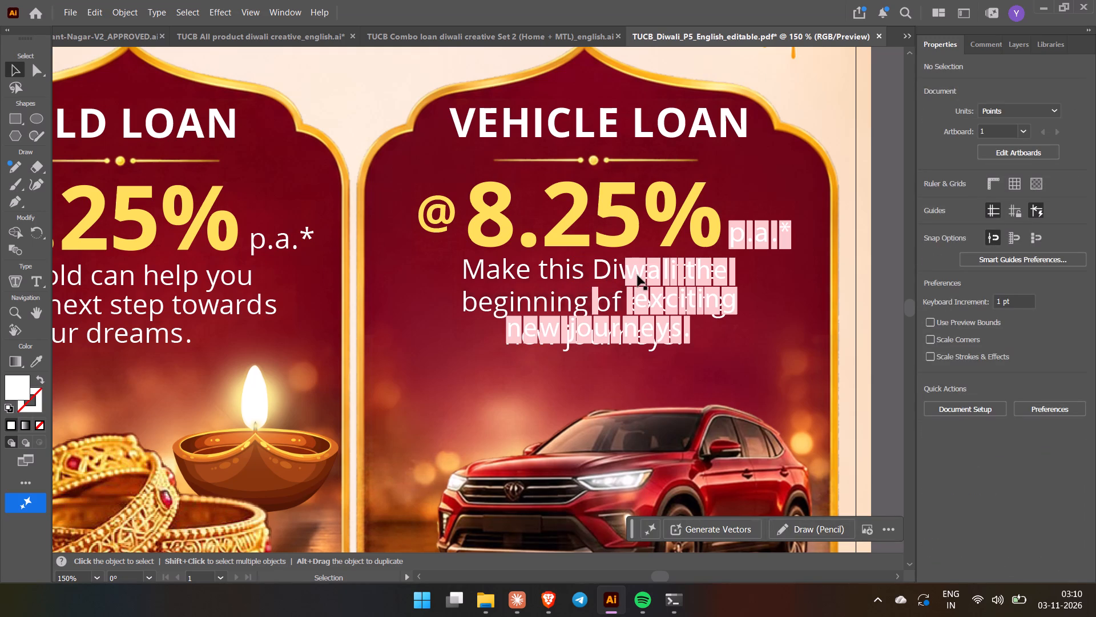
left_click(638, 275)
key("BackSpace")
left_click(653, 272)
left_click(667, 278)
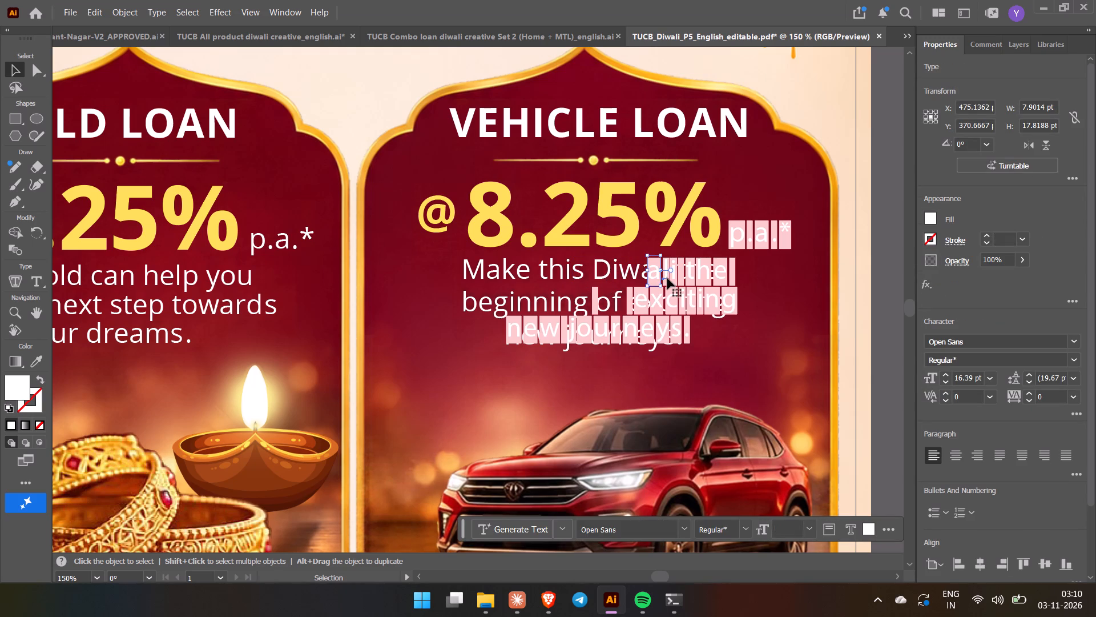
key("BackSpace")
left_click(651, 278)
key("BackSpace")
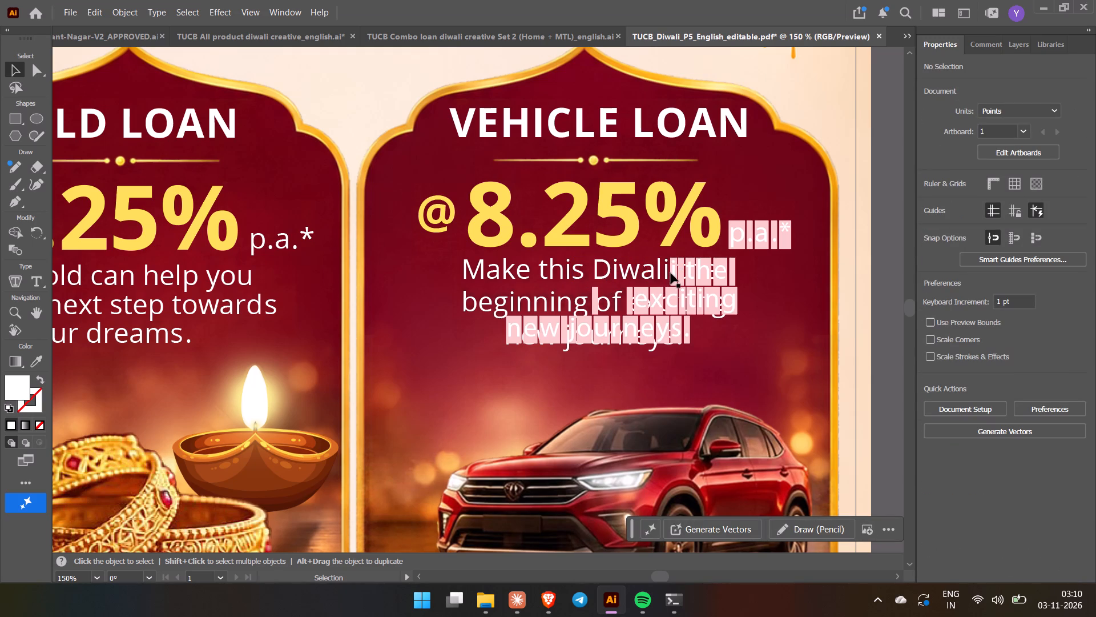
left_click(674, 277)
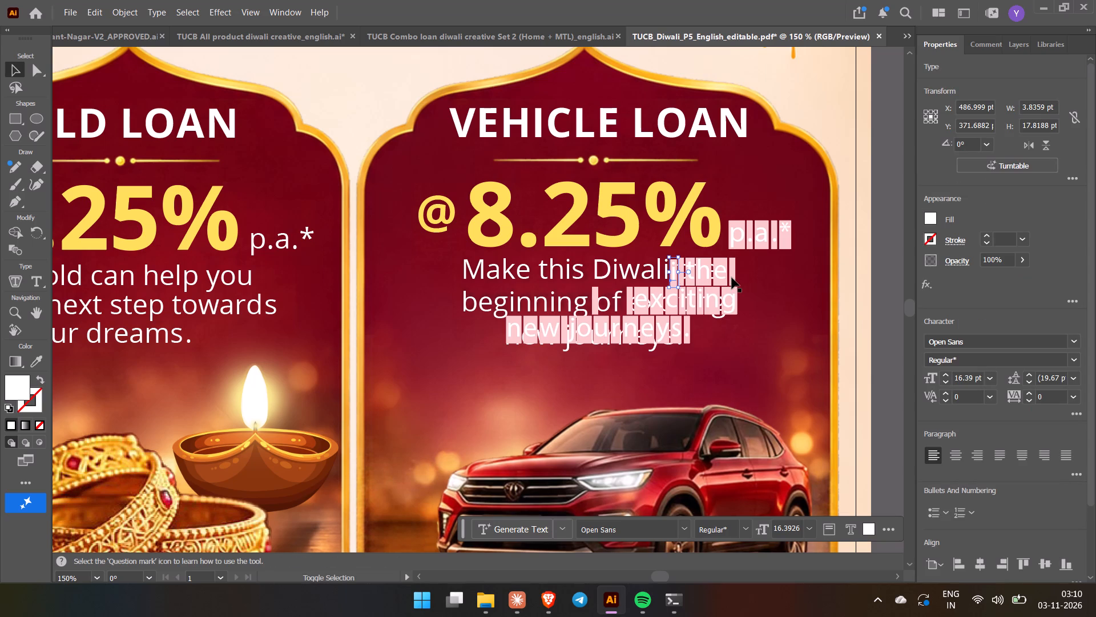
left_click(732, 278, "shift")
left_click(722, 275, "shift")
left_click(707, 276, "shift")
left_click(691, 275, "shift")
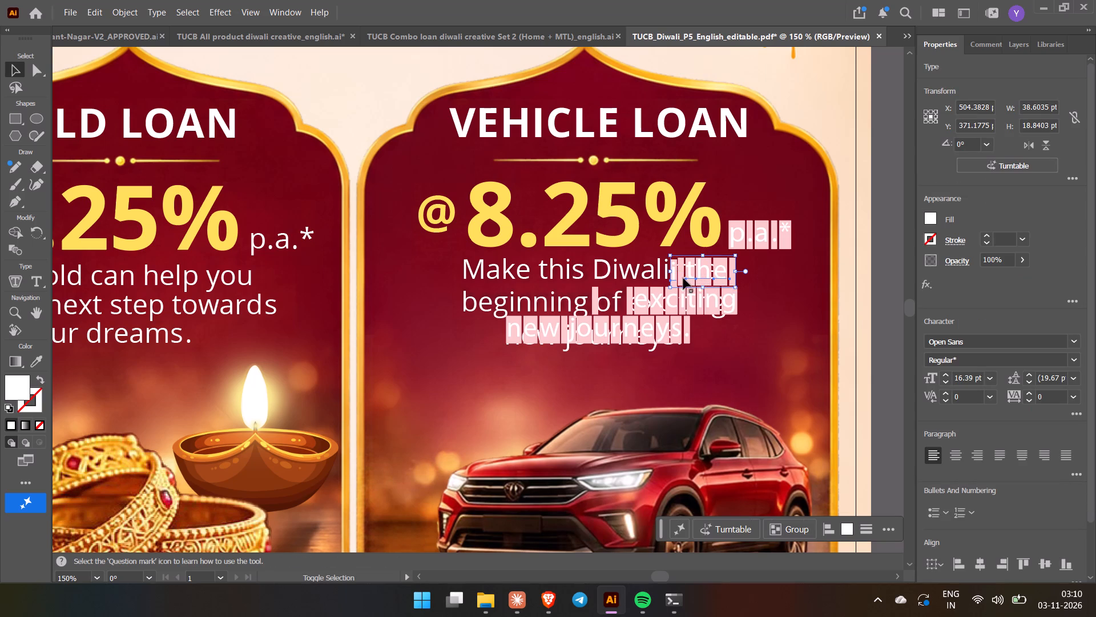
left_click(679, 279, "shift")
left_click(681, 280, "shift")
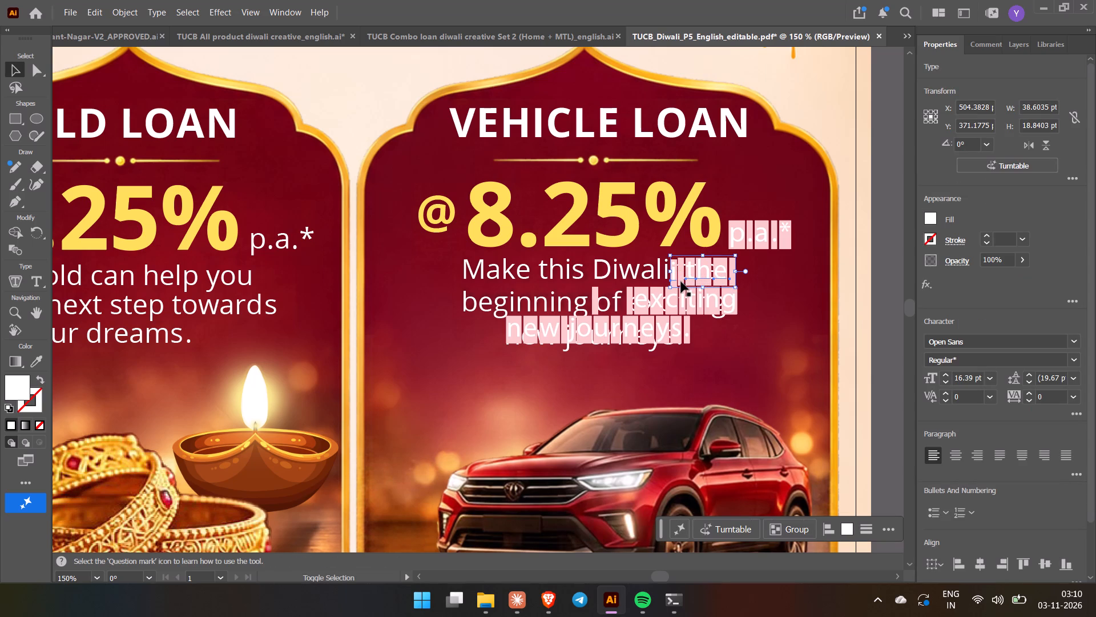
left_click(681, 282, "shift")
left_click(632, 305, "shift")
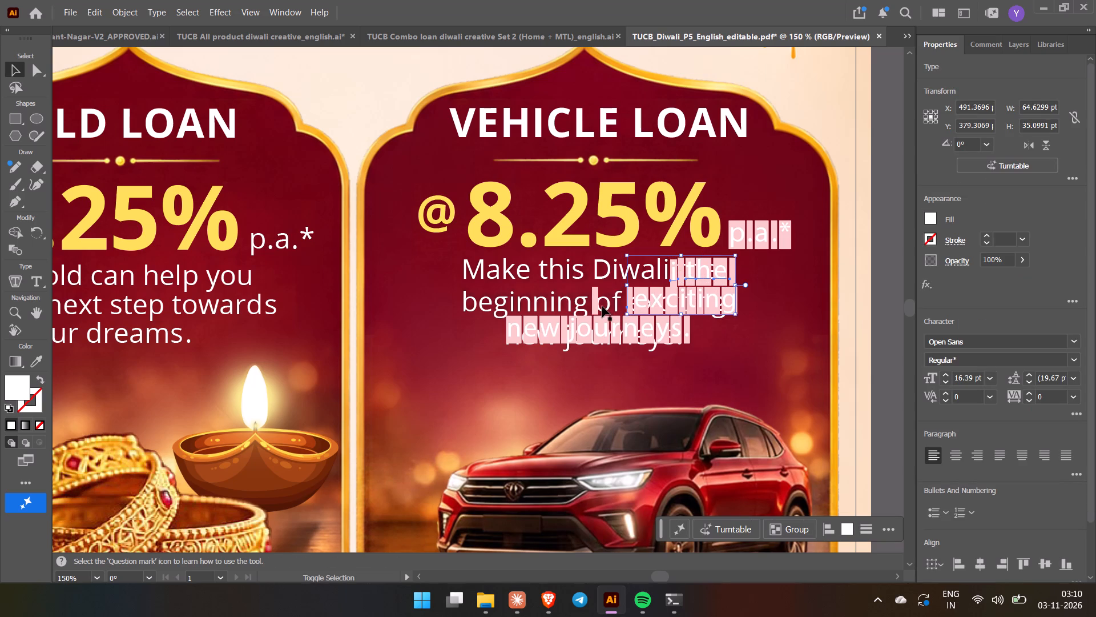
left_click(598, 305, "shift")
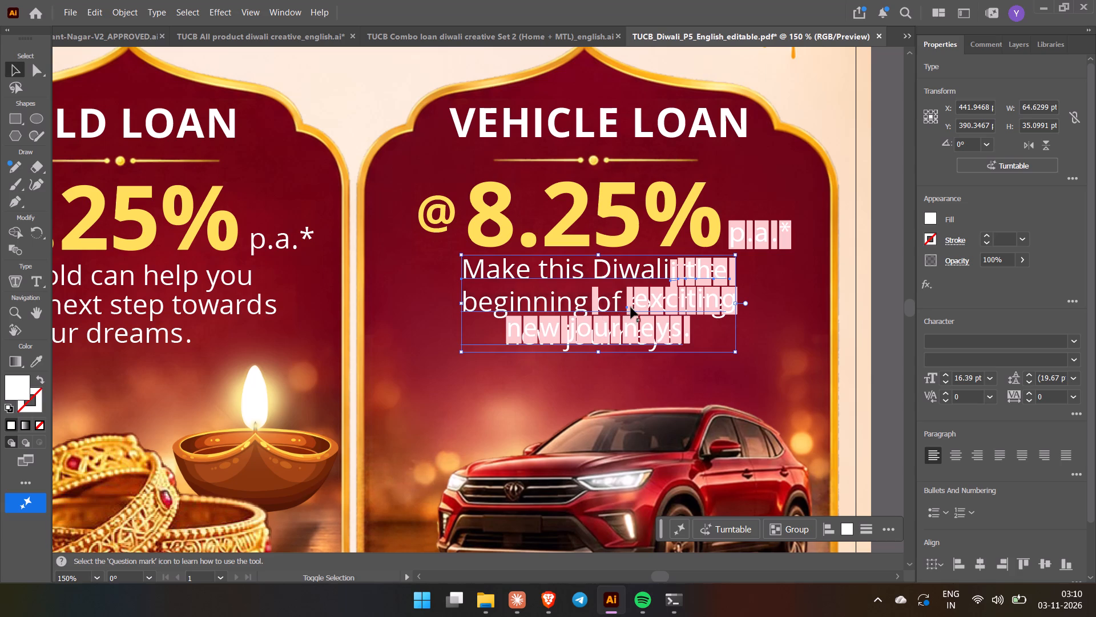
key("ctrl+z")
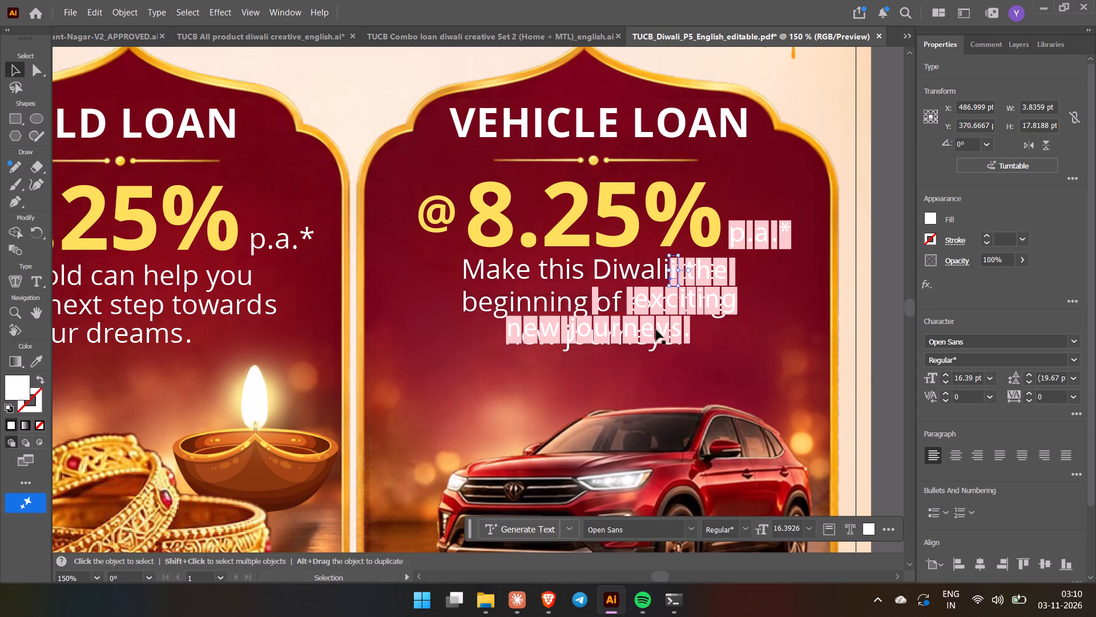
Delete the old highlighted letters of "new journeys." and their space overlapping the Vehicle Loan caption's third line.
left_click(687, 332)
left_click(679, 334, "shift")
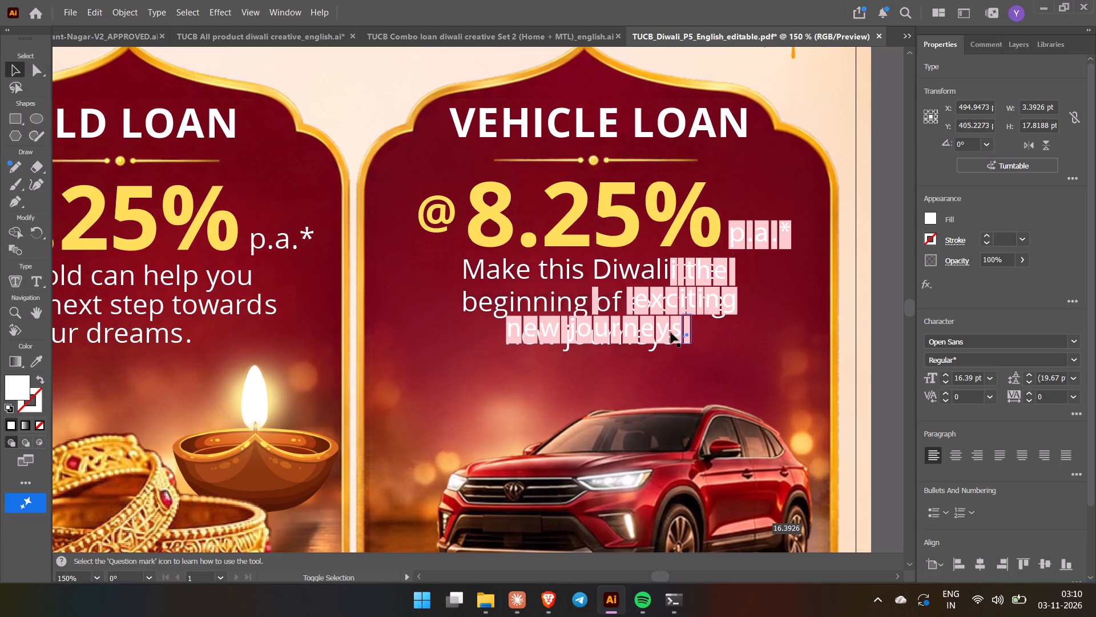
left_click(671, 332, "shift")
left_click(661, 330, "shift")
left_click(646, 332, "shift")
left_click(627, 332, "shift")
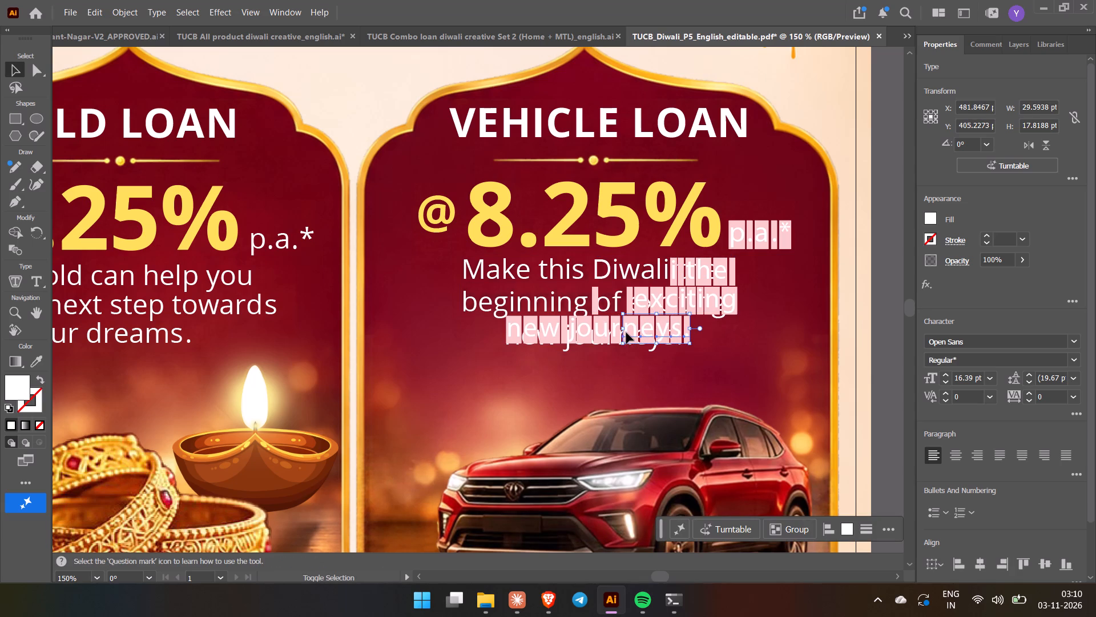
left_click(615, 332, "shift")
left_click(601, 333, "shift")
left_click(586, 331, "shift")
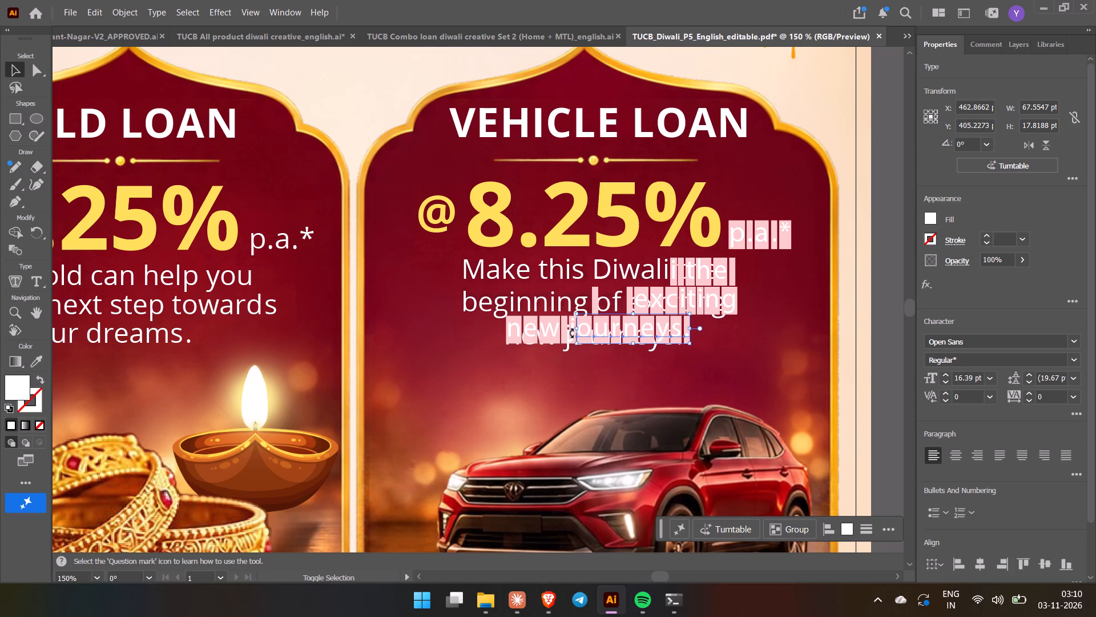
left_click(571, 332, "shift")
left_click(568, 330, "shift")
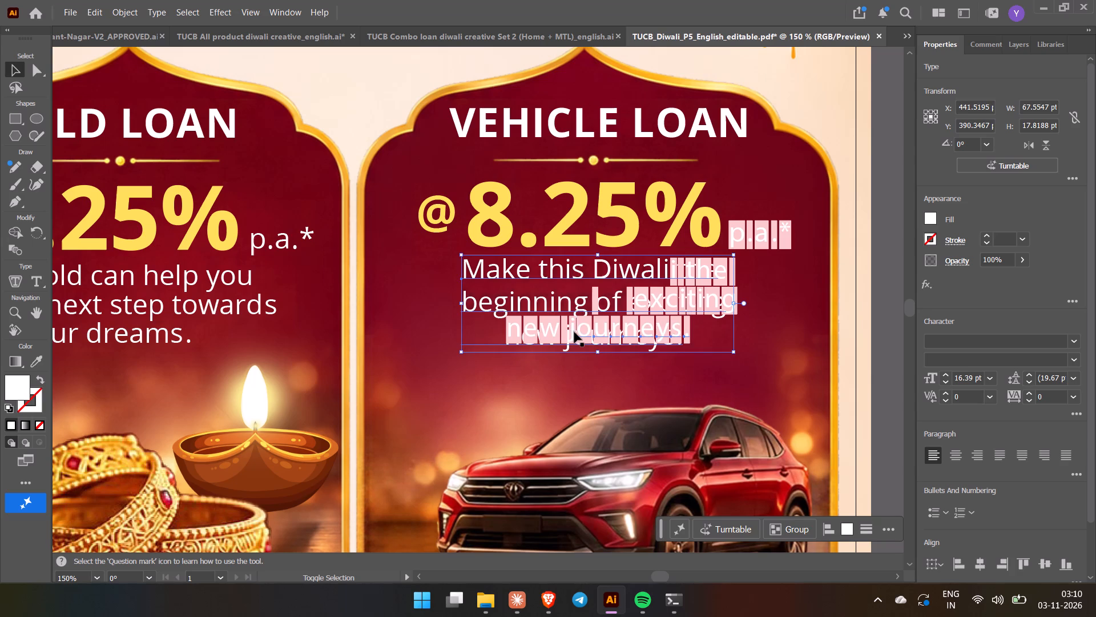
left_click(568, 331, "shift")
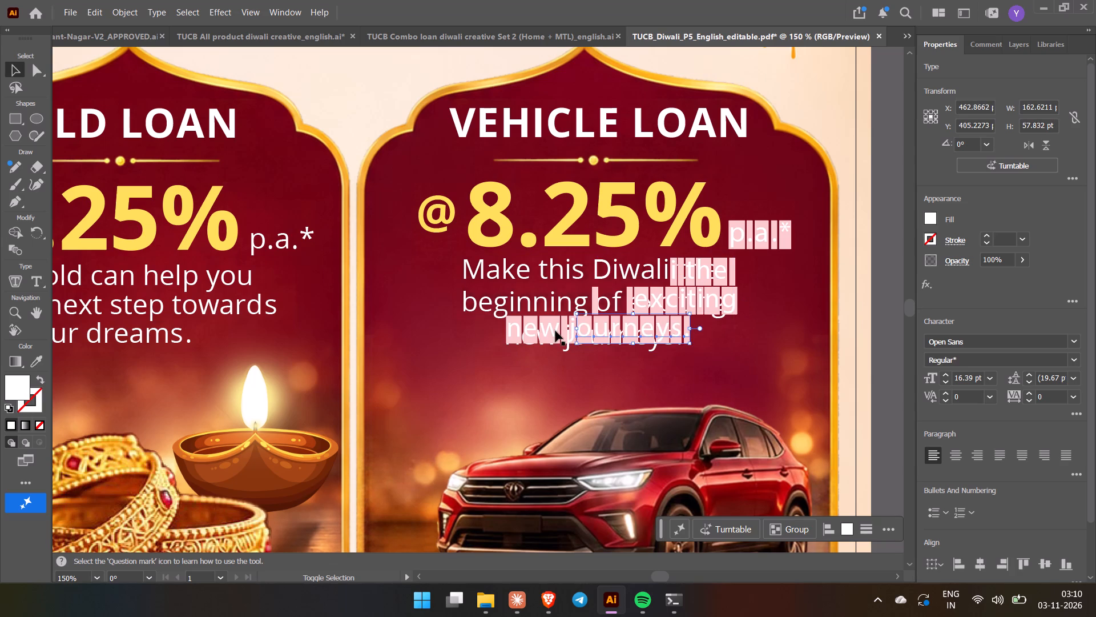
left_click(551, 330, "shift")
left_click(512, 327, "shift")
left_click(532, 332, "shift")
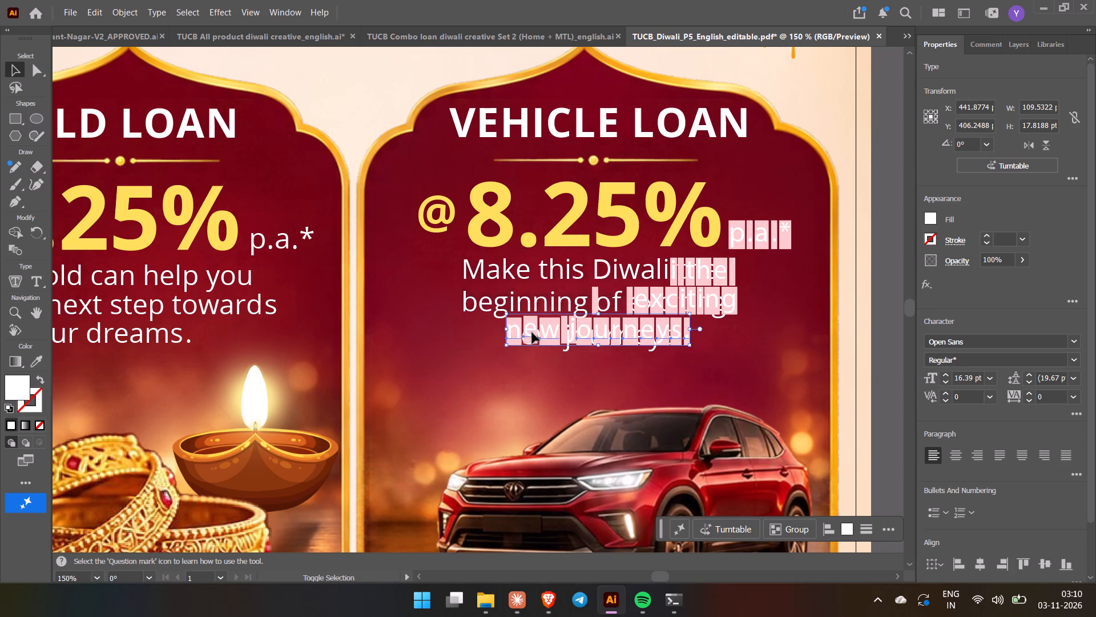
left_click(574, 330, "shift")
key("Delete")
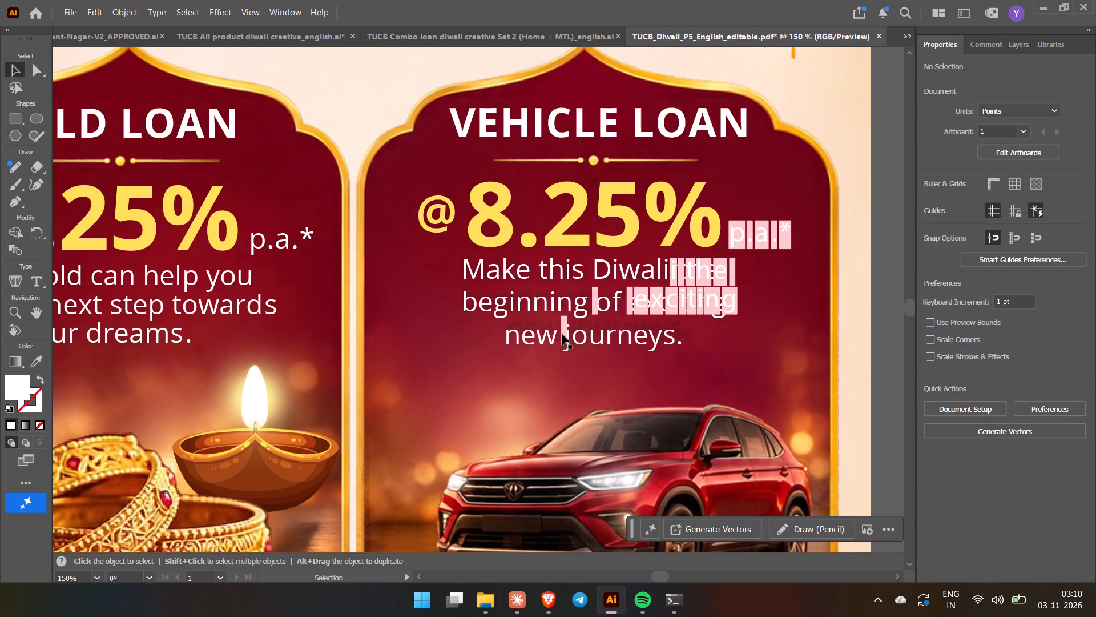
left_click(563, 323)
key("Delete")
Delete the old highlighted letters of "exciting" and the leftover highlighted spaces from the Vehicle Loan caption's second line.
left_click(595, 293)
key("Delete")
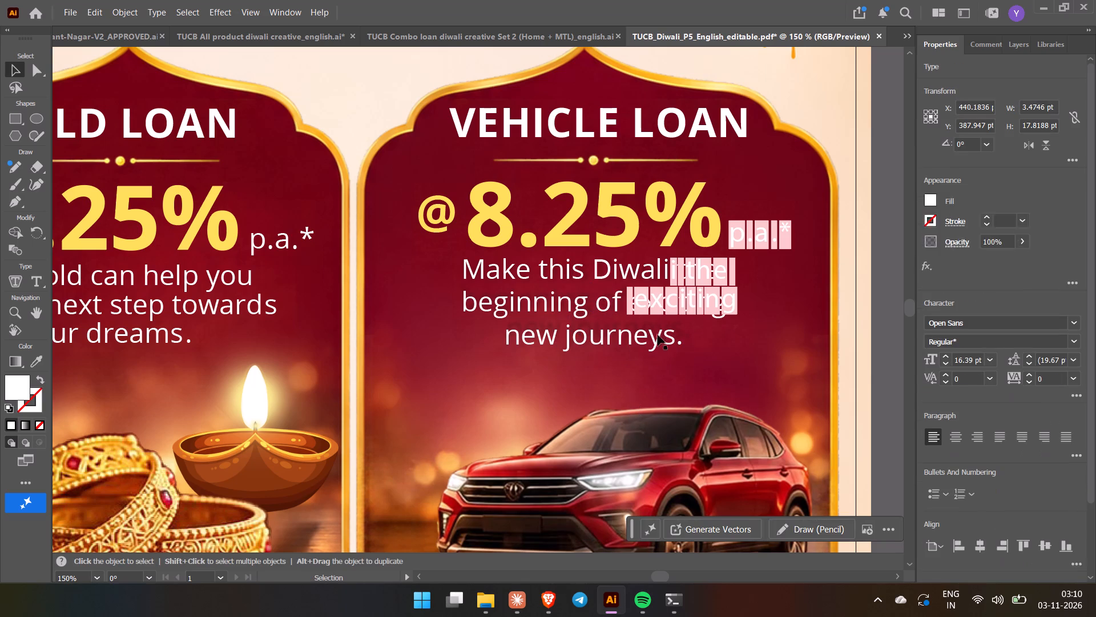
left_click(642, 289)
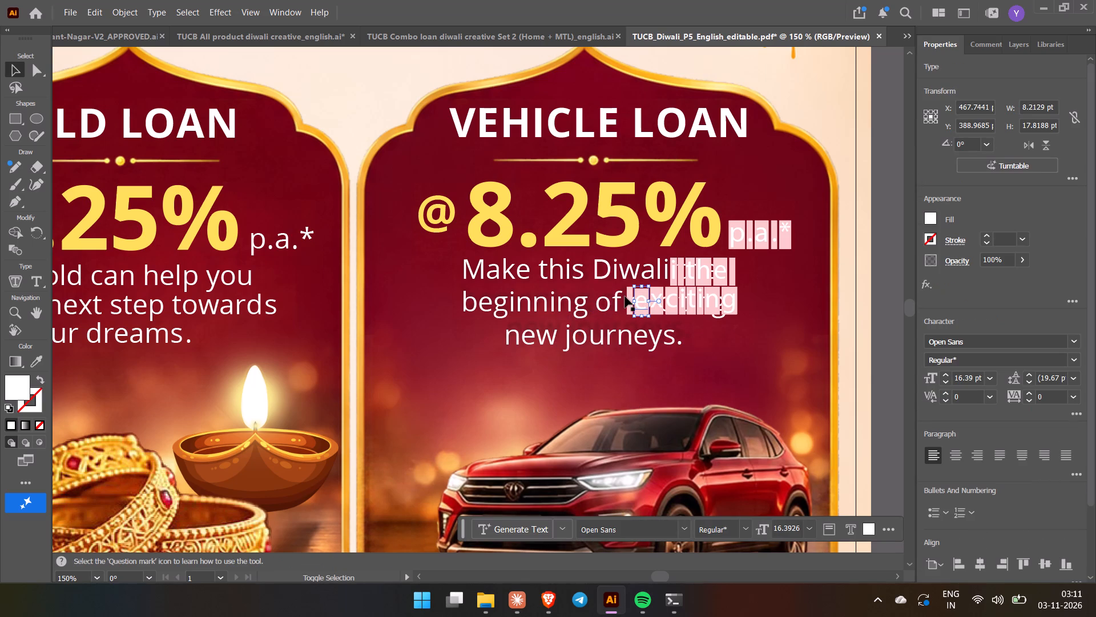
left_click(672, 306, "shift")
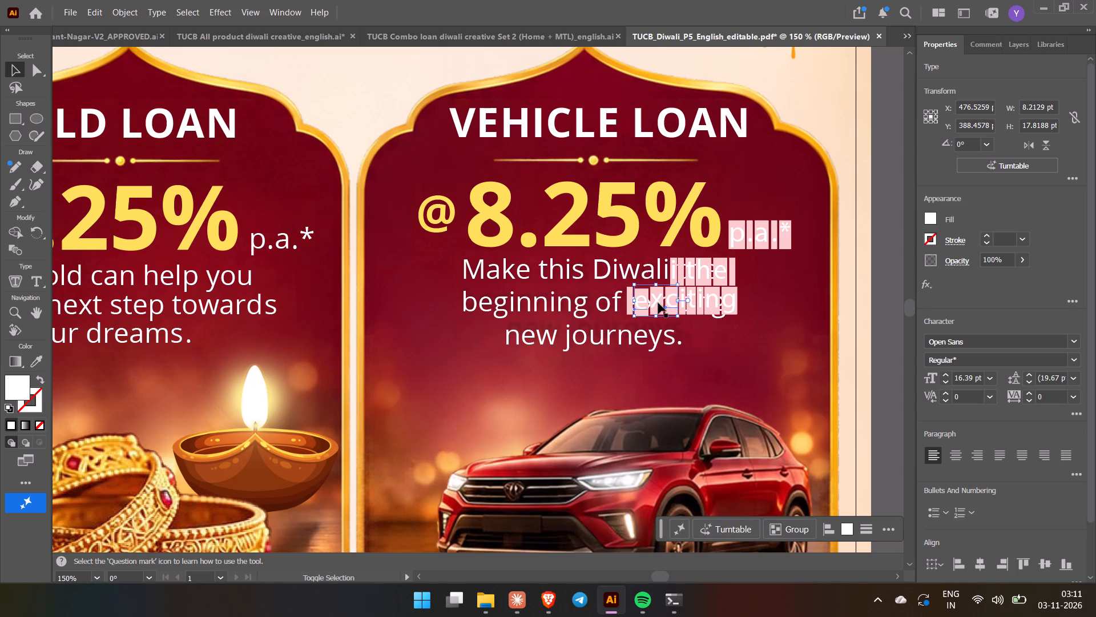
left_click(658, 303, "shift")
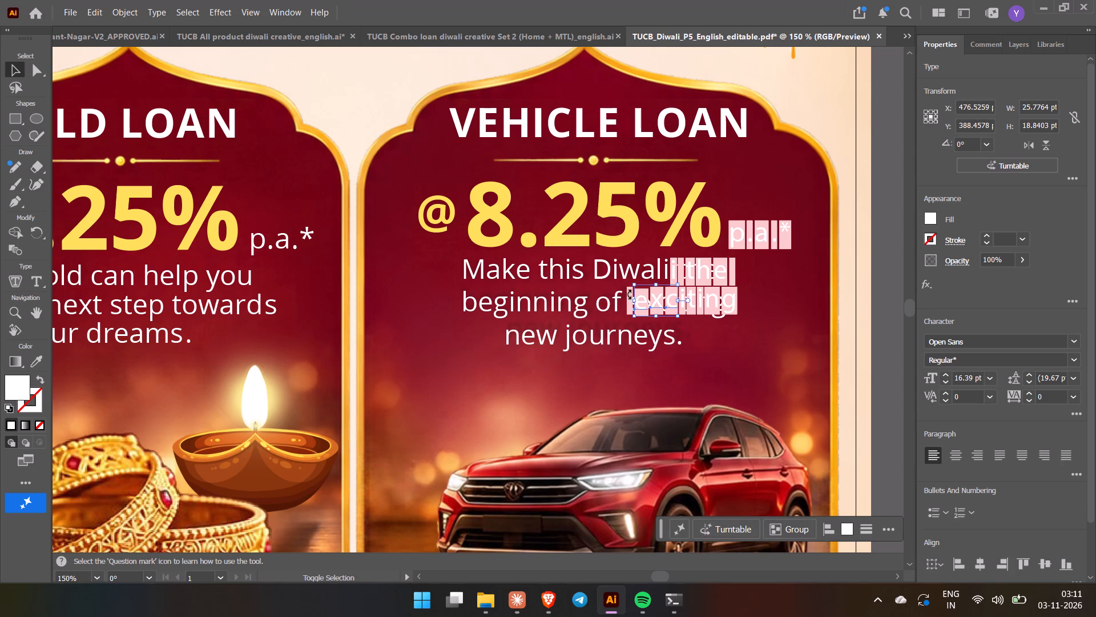
left_click(628, 294, "shift")
left_click(627, 294, "shift")
left_click(626, 293, "shift")
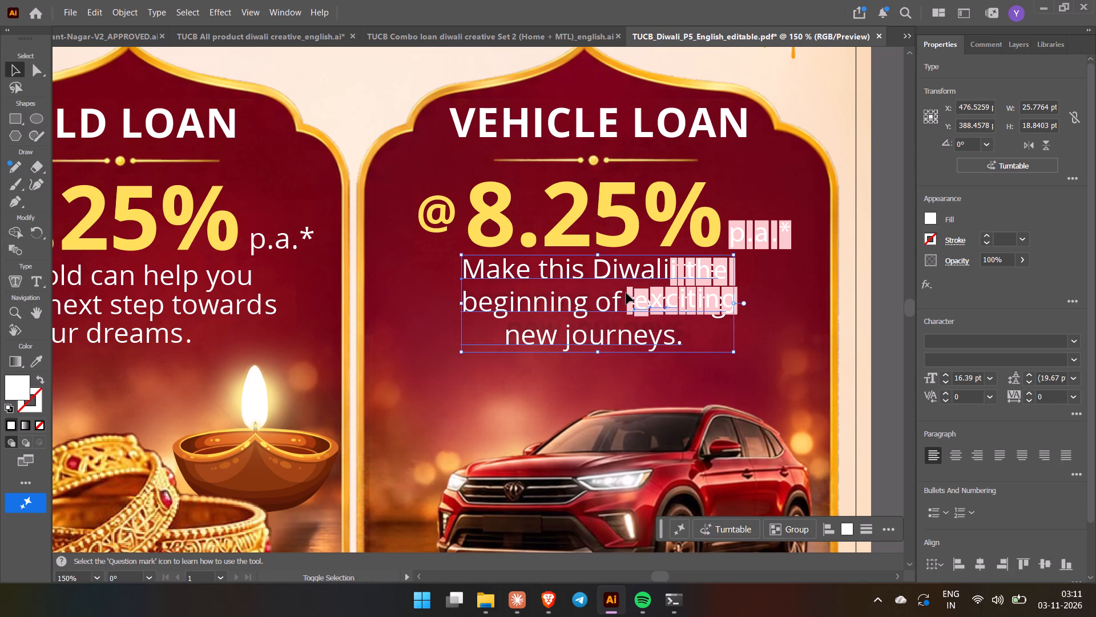
left_click(626, 293, "shift")
left_click(692, 303, "shift")
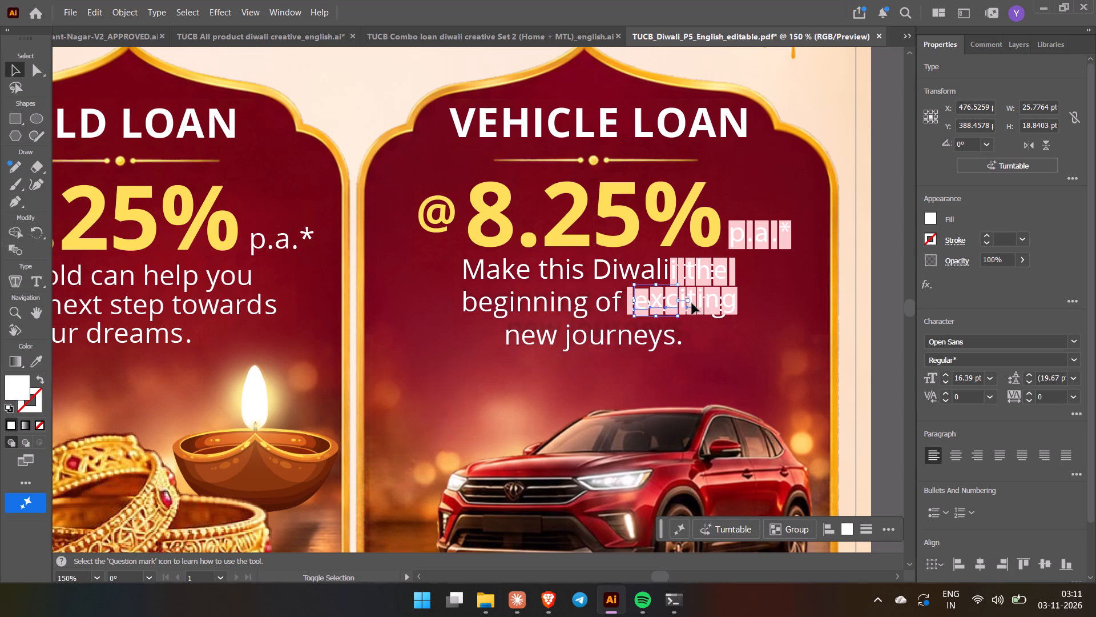
left_click(705, 305, "shift")
left_click(727, 305, "shift")
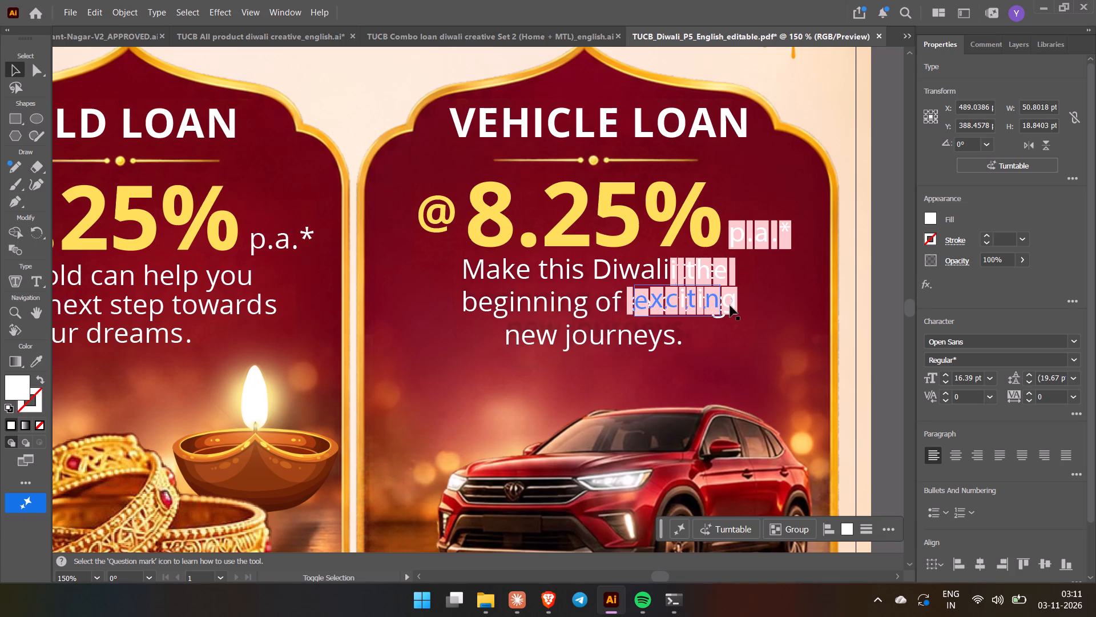
left_click(730, 306, "shift")
key("BackSpace")
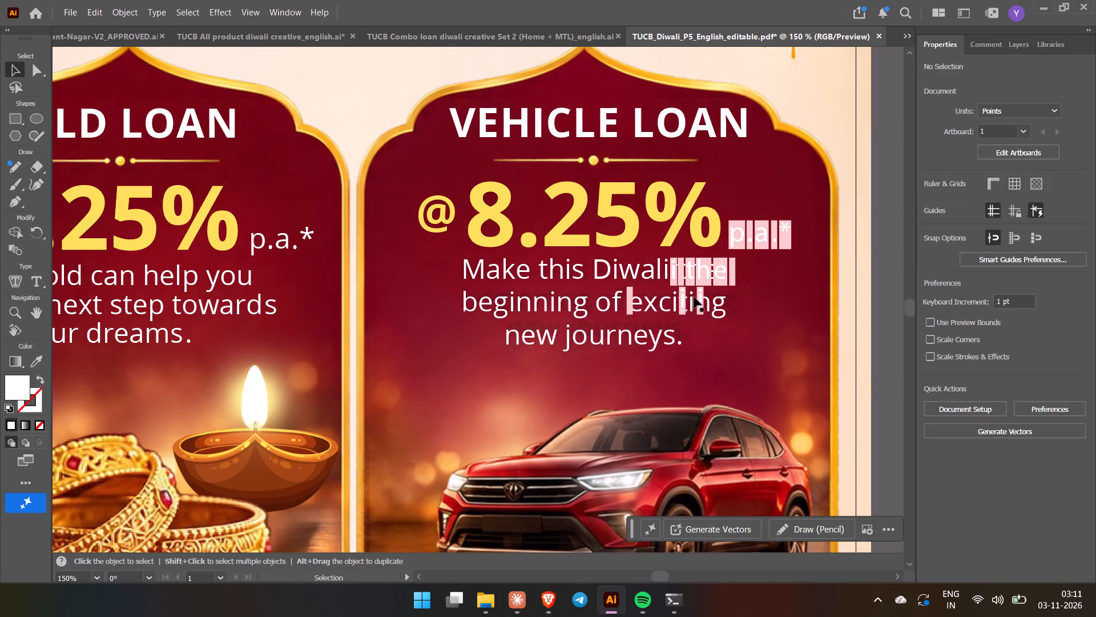
left_click(698, 300)
key("Delete")
left_click(683, 303)
key("Delete")
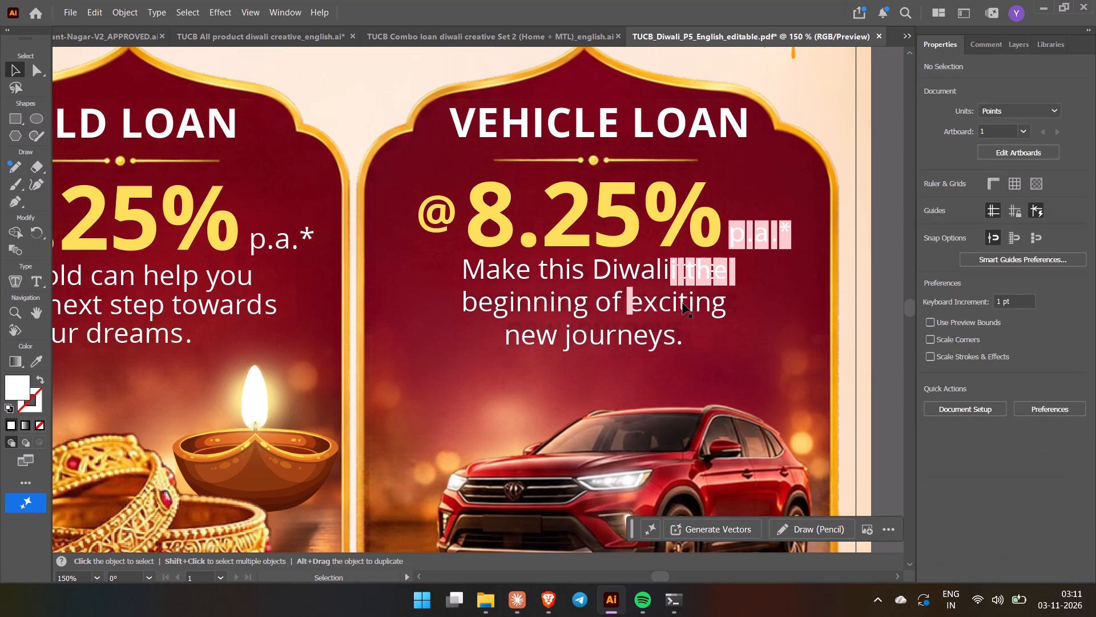
left_click(630, 302)
key("Delete")
Delete the old highlighted letters of "the" and the spaces around them from the Vehicle Loan caption's first line.
left_click(673, 275)
key("Delete")
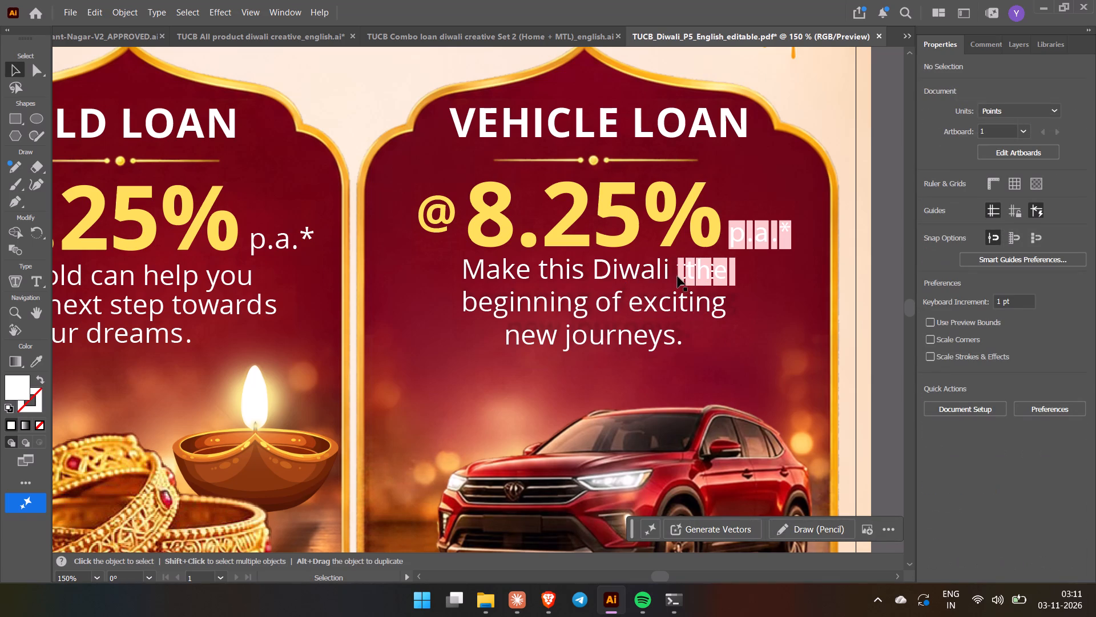
left_click(682, 277)
key("Delete")
left_click(693, 277)
key("Delete")
left_click(702, 276)
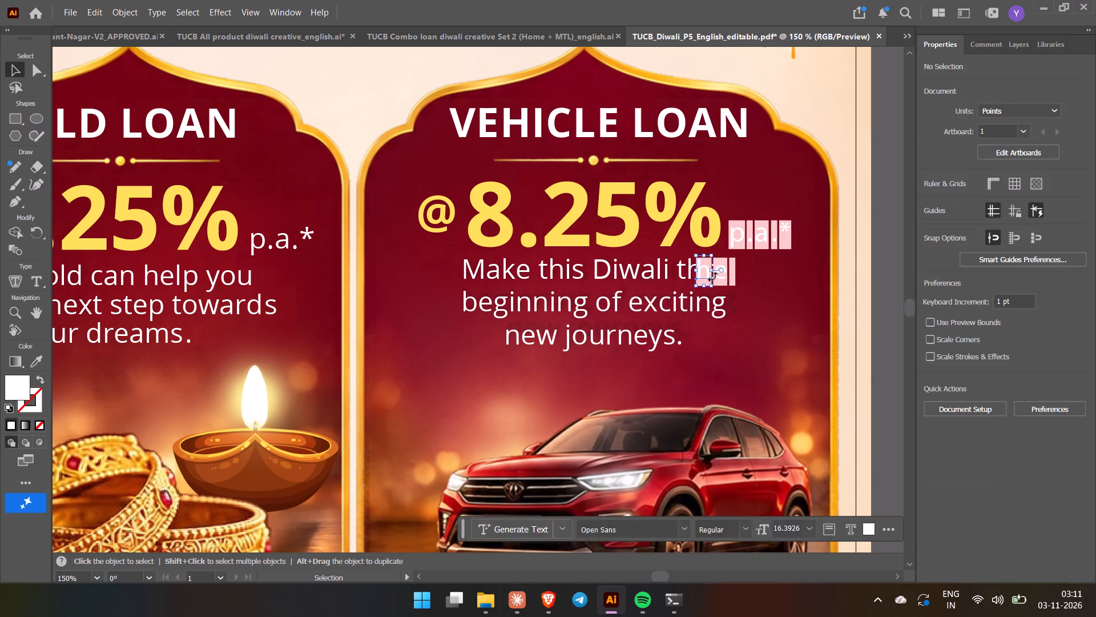
key("Delete")
left_click(721, 278)
key("Delete")
left_click(732, 277)
key("Delete")
Set the font style of all the highlighted "p.a.*" characters beside the Vehicle Loan's 8.25% to Open Sans Regular.
left_click(742, 235)
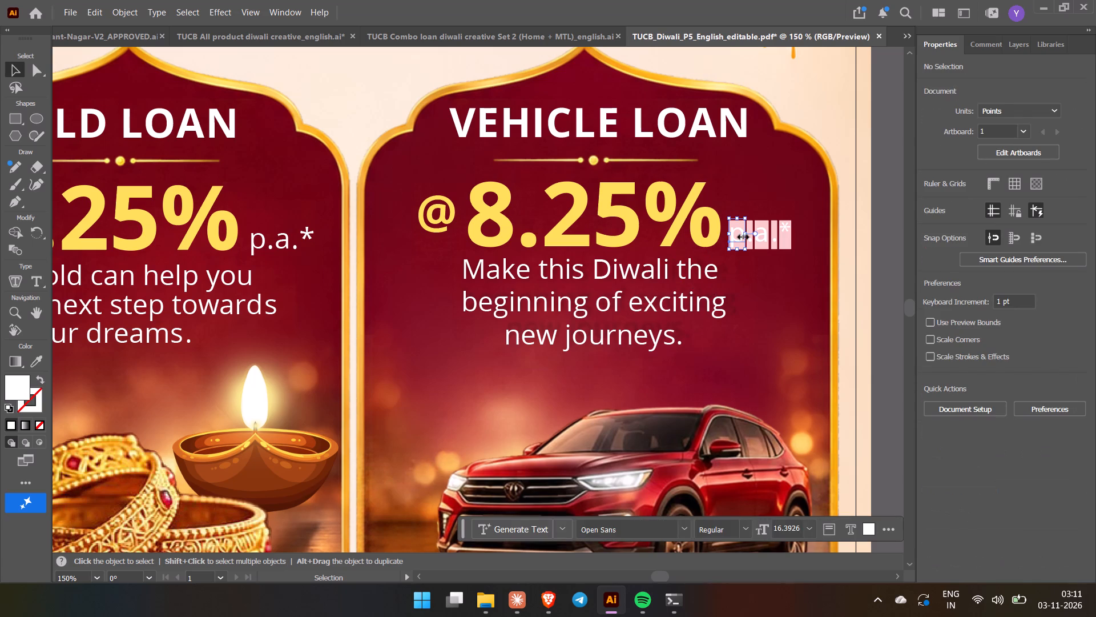
left_click(1073, 362)
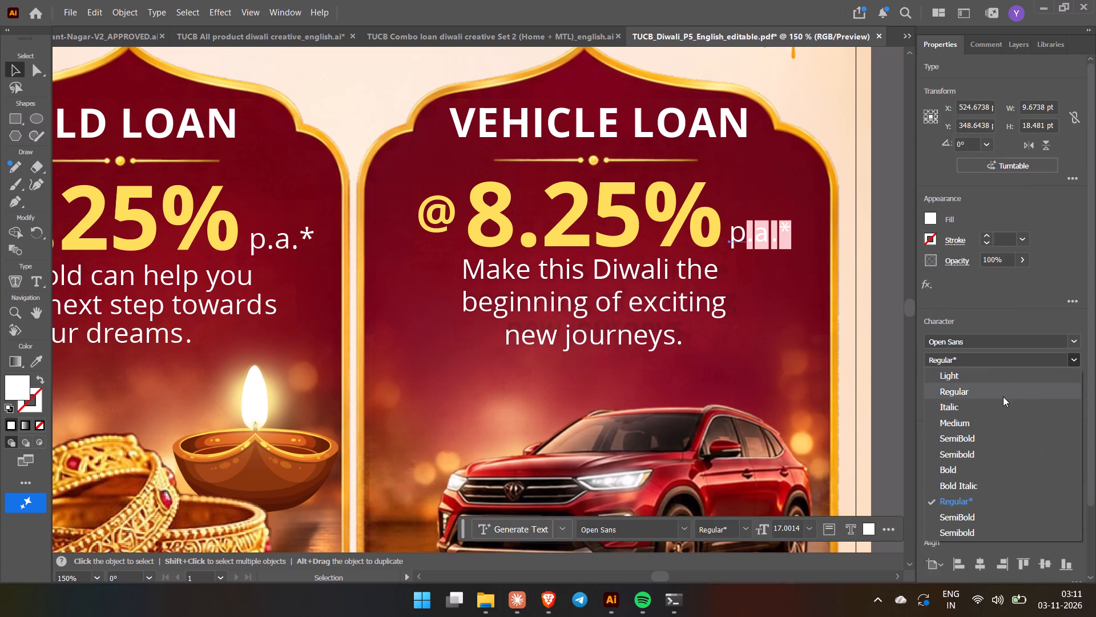
left_click(1003, 396)
left_click(762, 242)
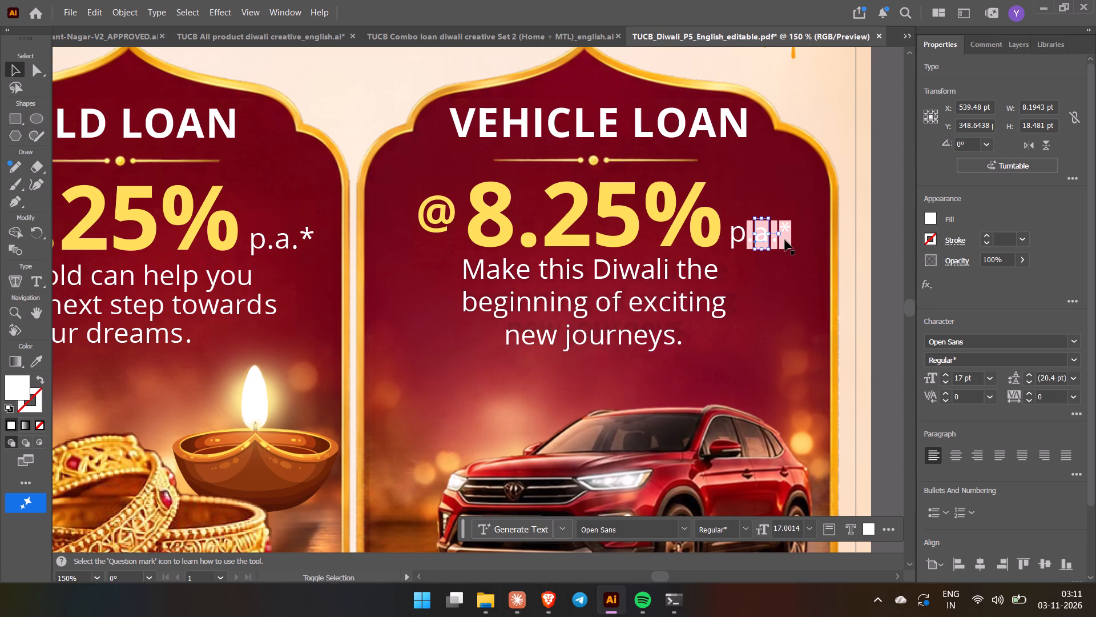
left_click(791, 241, "shift")
left_click(775, 237, "shift")
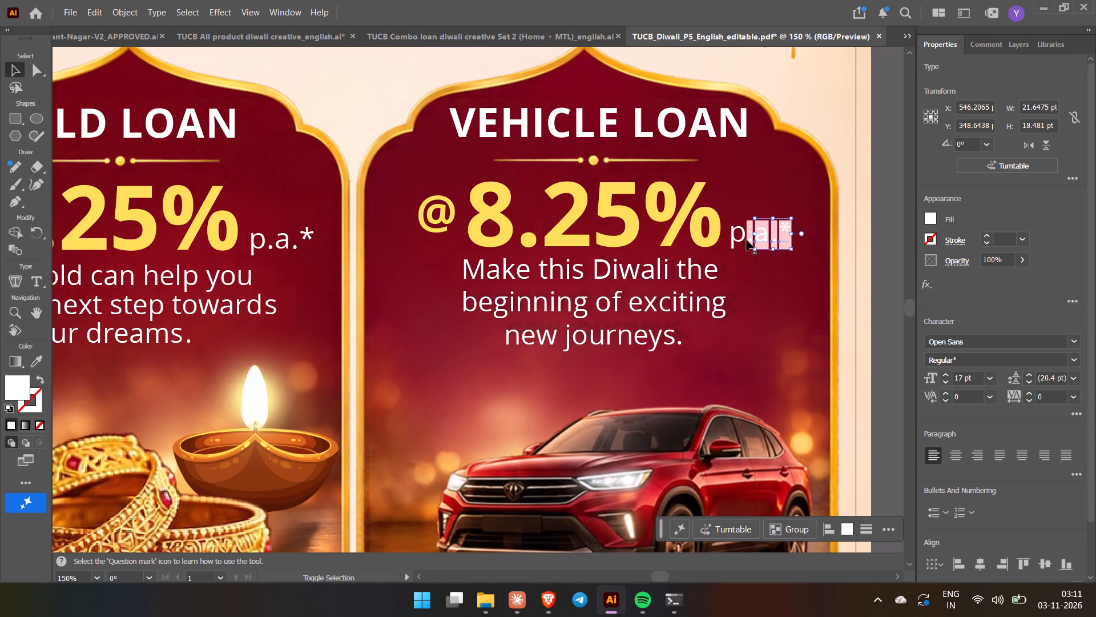
left_click(746, 235, "shift")
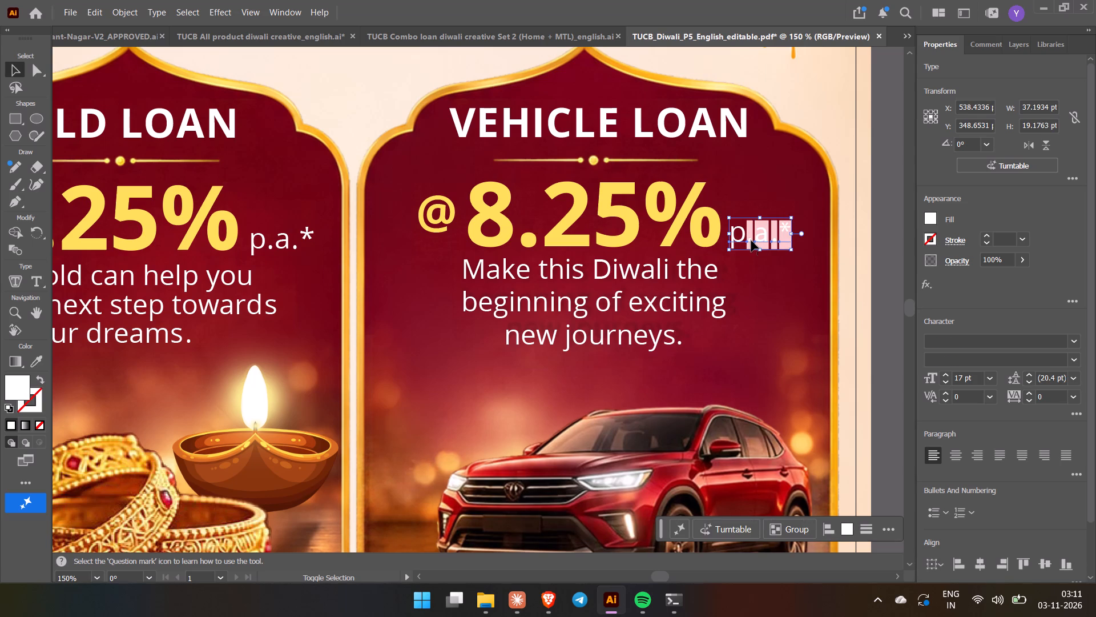
left_click(751, 241, "shift")
left_click(742, 233, "shift")
left_click(1062, 356)
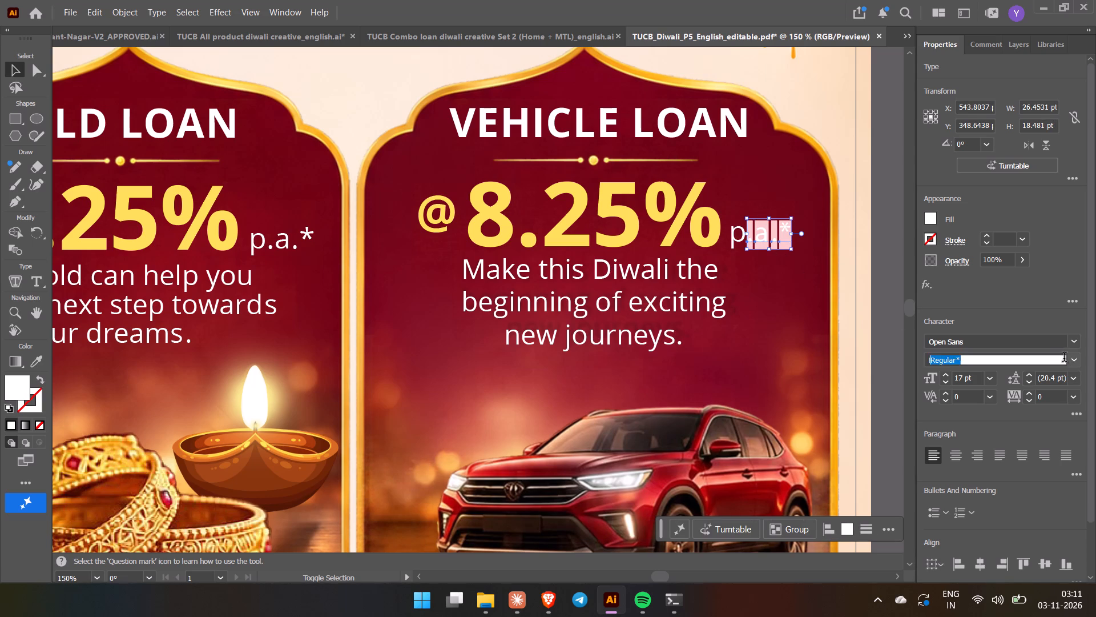
left_click(1079, 360)
left_click(980, 389)
left_click(779, 371)
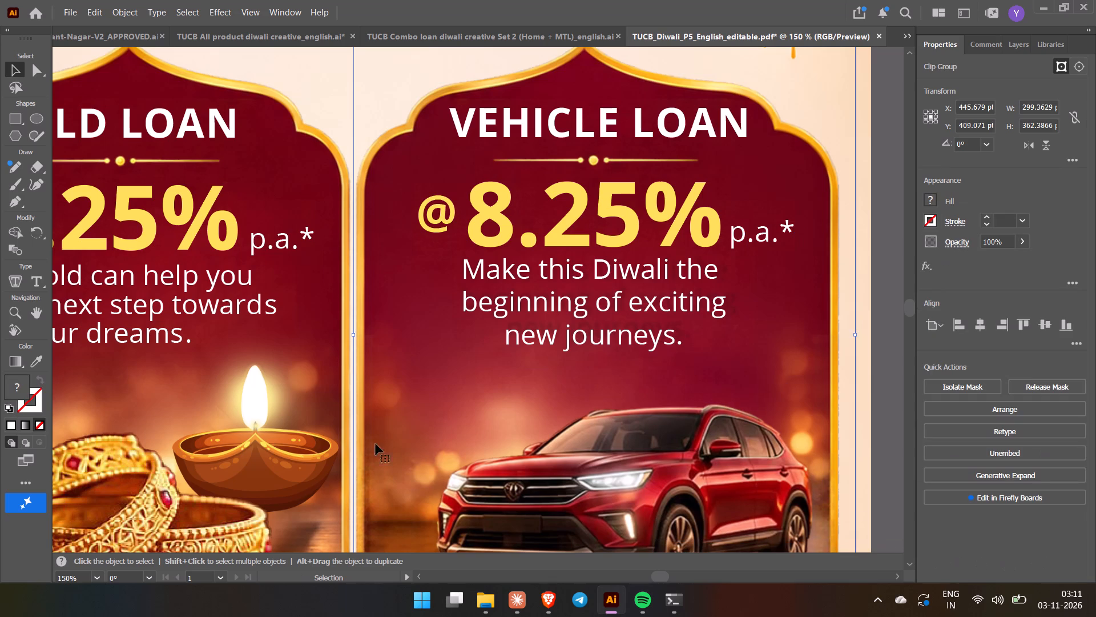
Set the font style of all the highlighted "*T&C Apply" characters in the footer to Open Sans Regular.
scroll(328, 450, "down", 20)
scroll(328, 450, "down", 20)
scroll(328, 450, "down", 3)
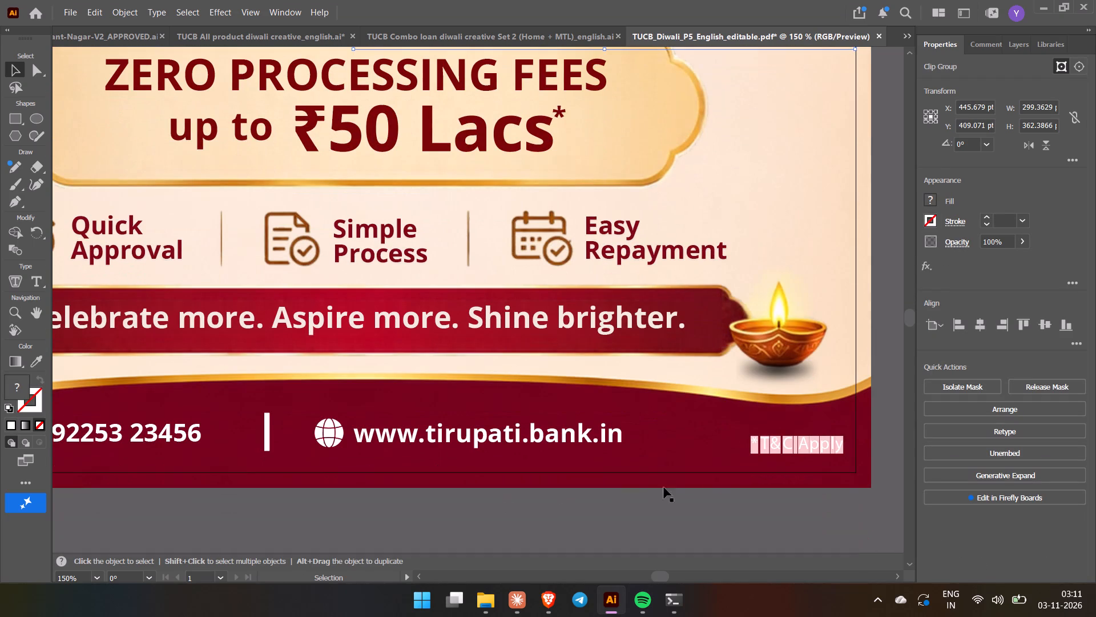
left_click(755, 450)
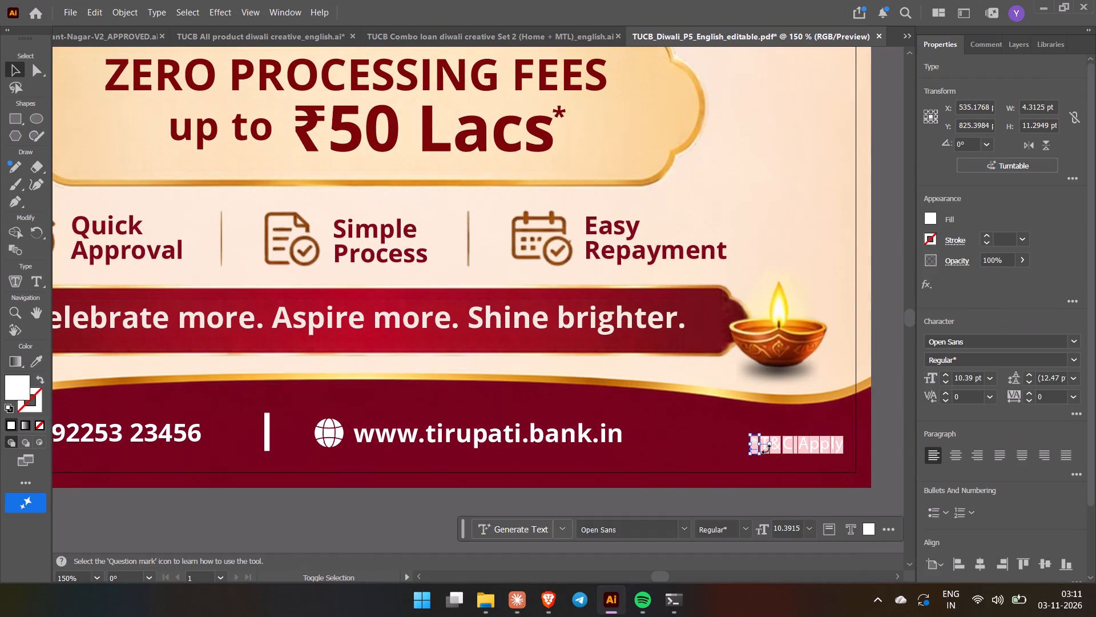
left_click(839, 446, "shift")
left_click(831, 444, "shift")
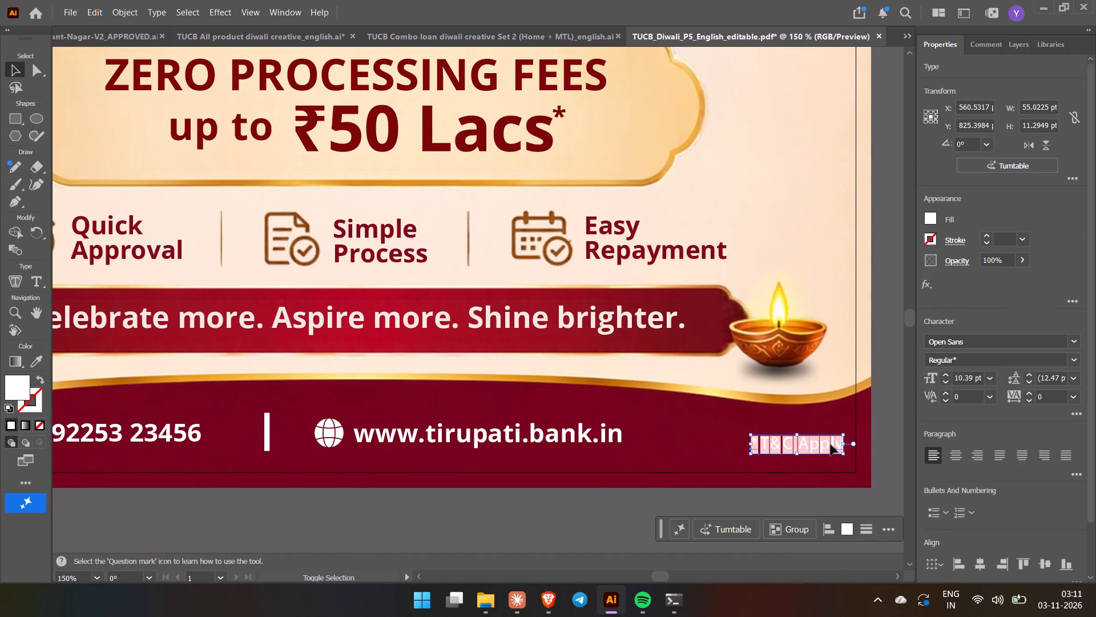
left_click(818, 446, "shift")
left_click(825, 446, "shift")
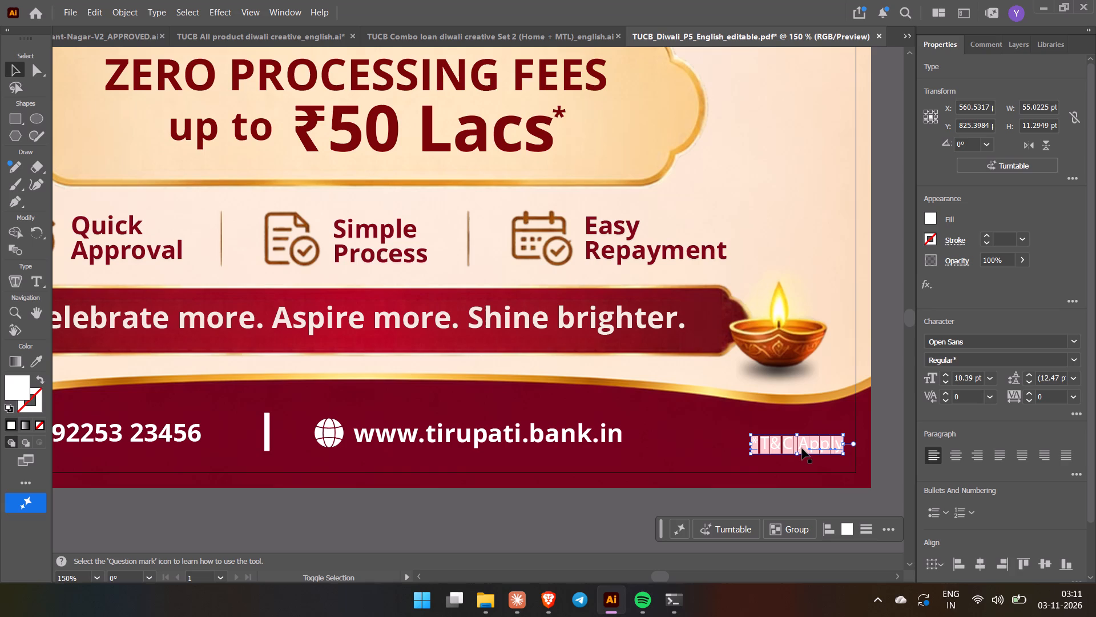
left_click(804, 447, "shift")
left_click(791, 445, "shift")
left_click(796, 444, "shift")
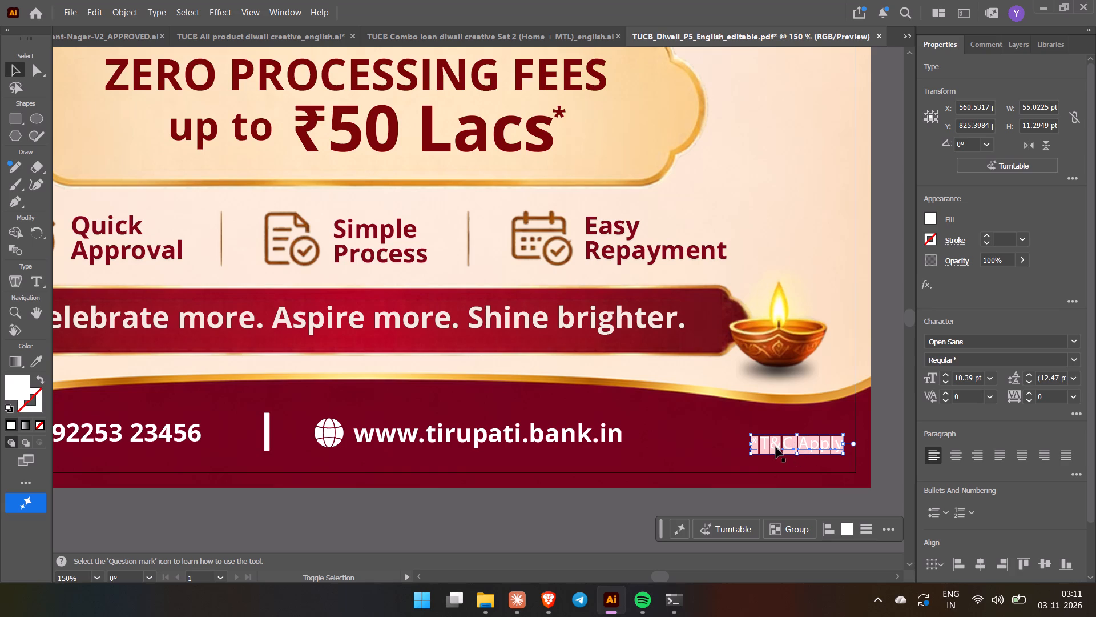
left_click(776, 447, "shift")
left_click(764, 446, "shift")
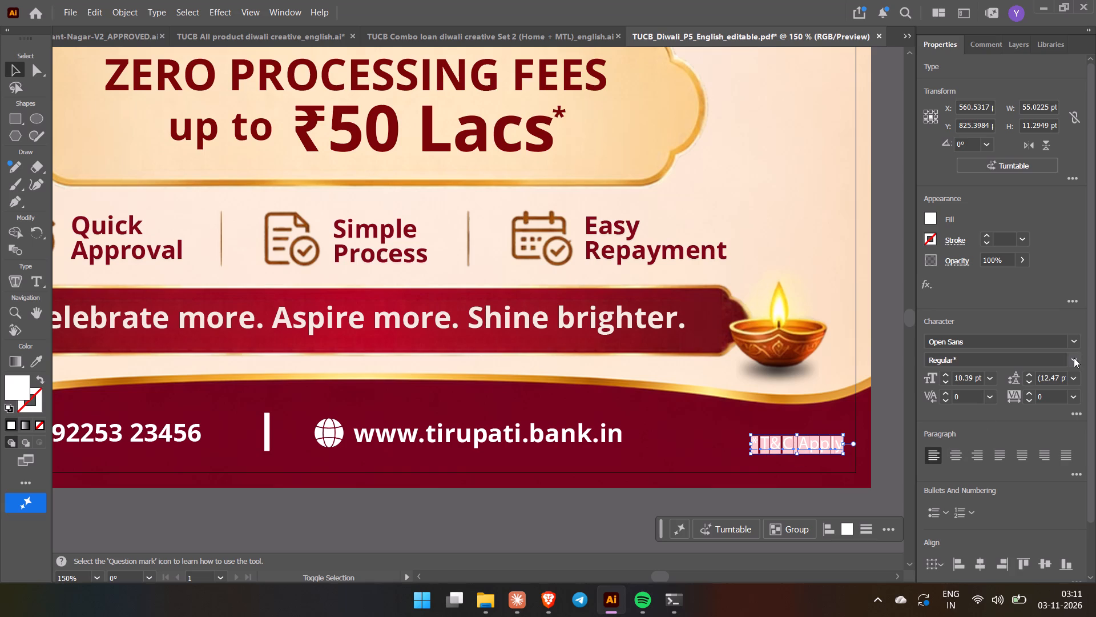
left_click(1074, 358)
left_click(1015, 388)
left_click(751, 491)
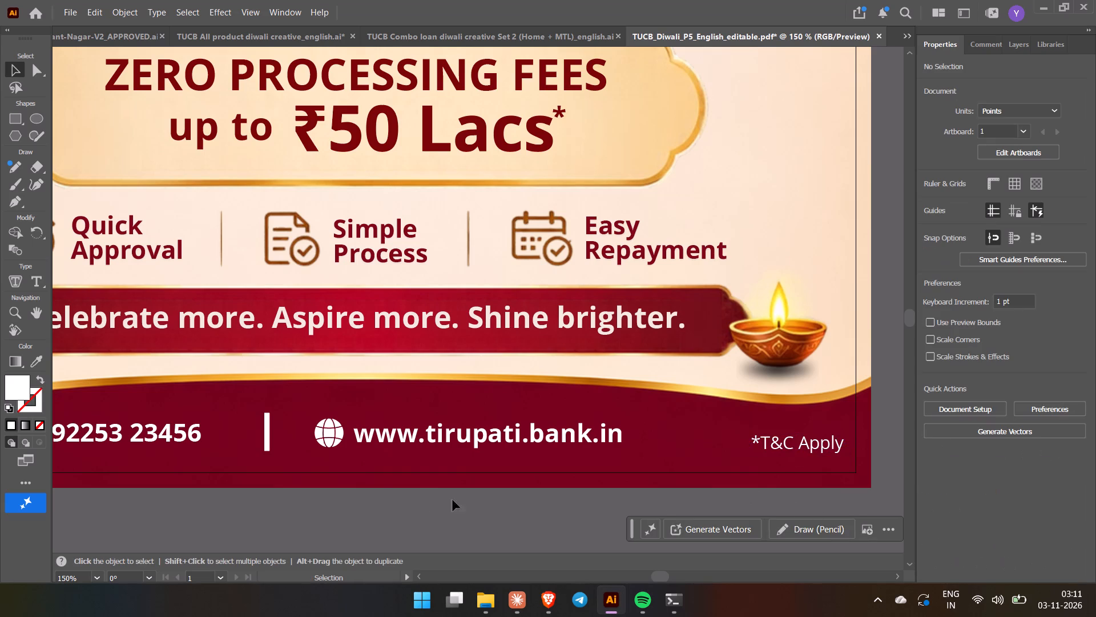
Set the "Bank with a Heart" tagline beneath the bank name to Open Sans Bold.
scroll(393, 493, "up", 20)
scroll(393, 493, "up", 20)
scroll(393, 493, "up", 8)
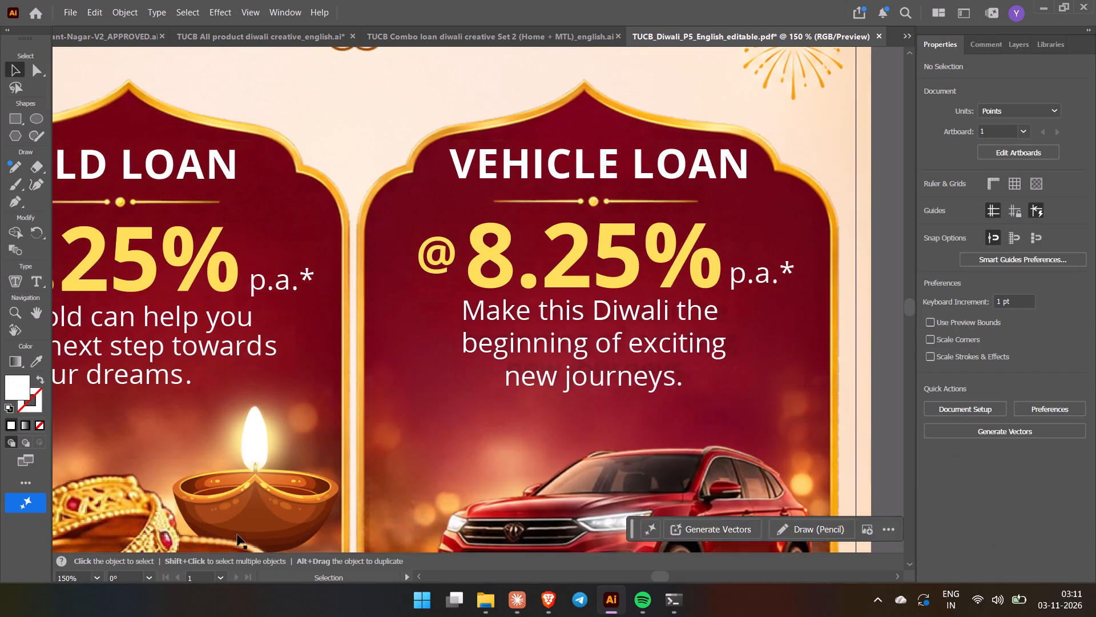
scroll(237, 535, "up", 20)
scroll(240, 542, "up", 11)
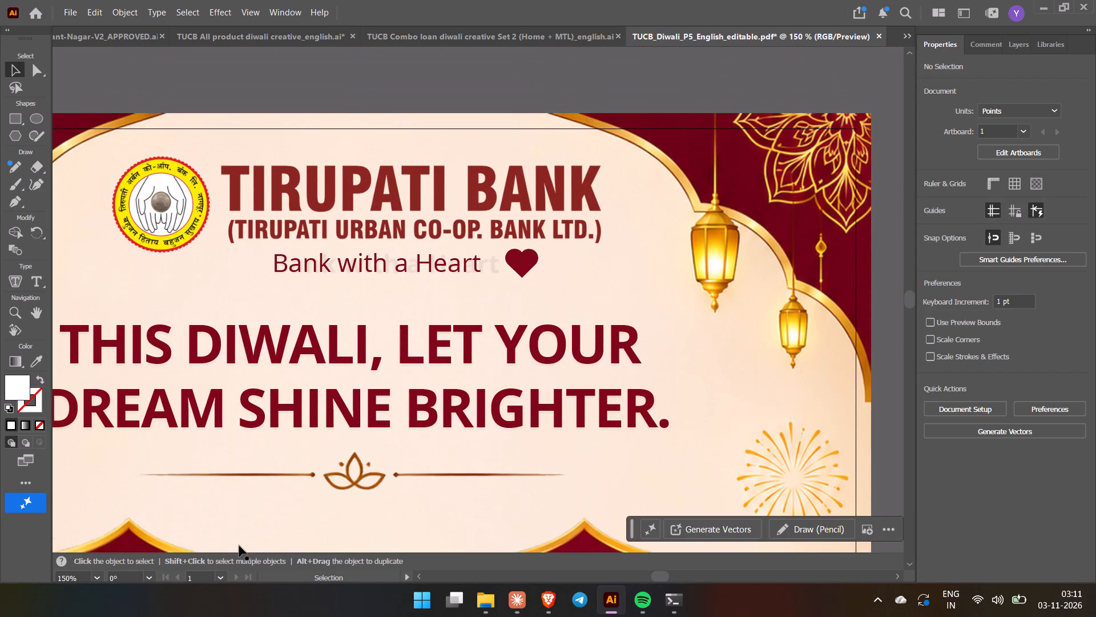
scroll(247, 459, "up", 13, "ctrl")
scroll(254, 458, "down", 7)
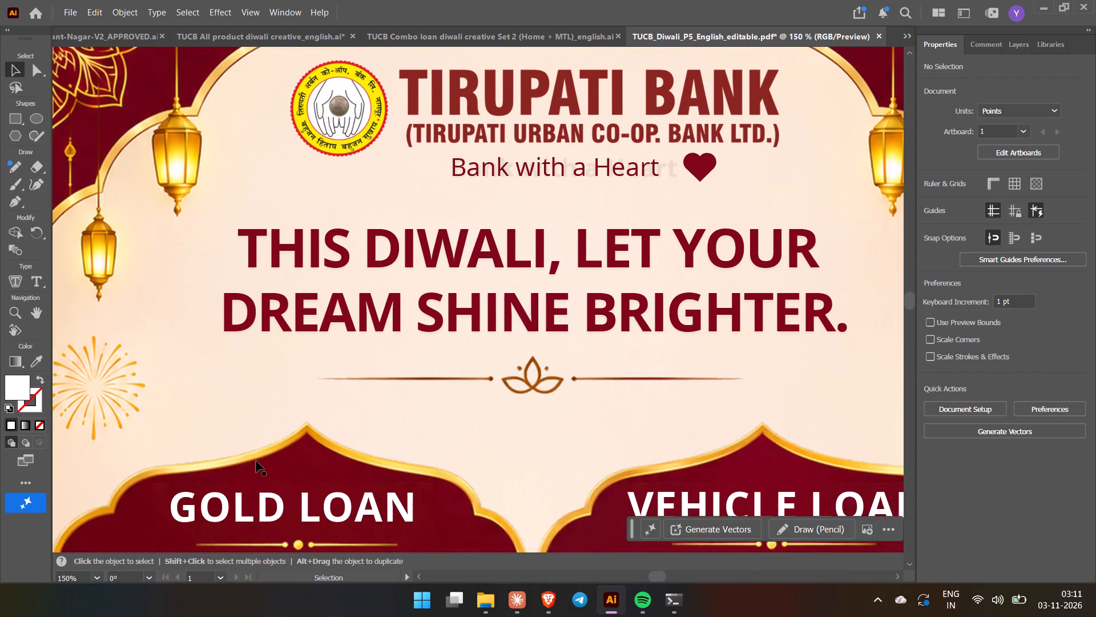
scroll(256, 462, "down", 20)
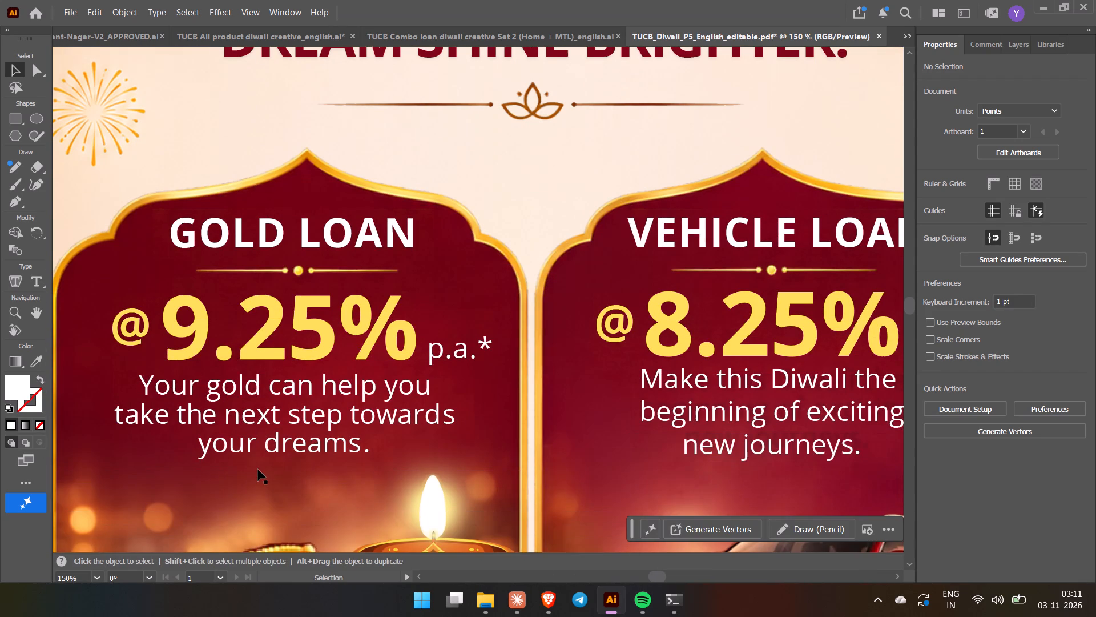
scroll(258, 470, "up", 18)
scroll(259, 476, "up", 5)
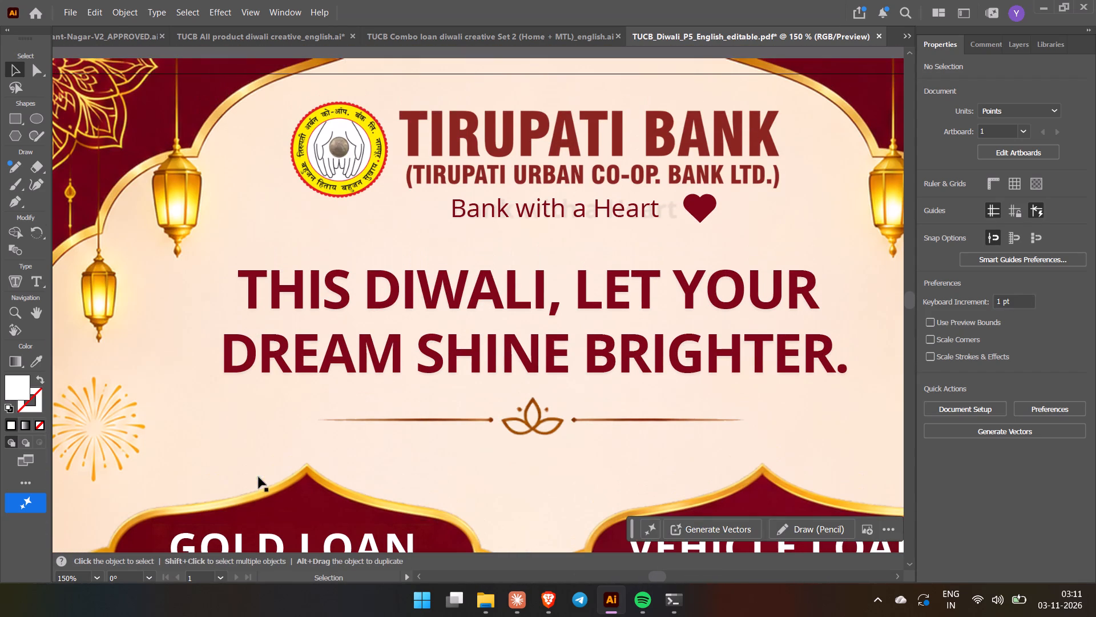
left_click(551, 215)
triple_click(553, 209)
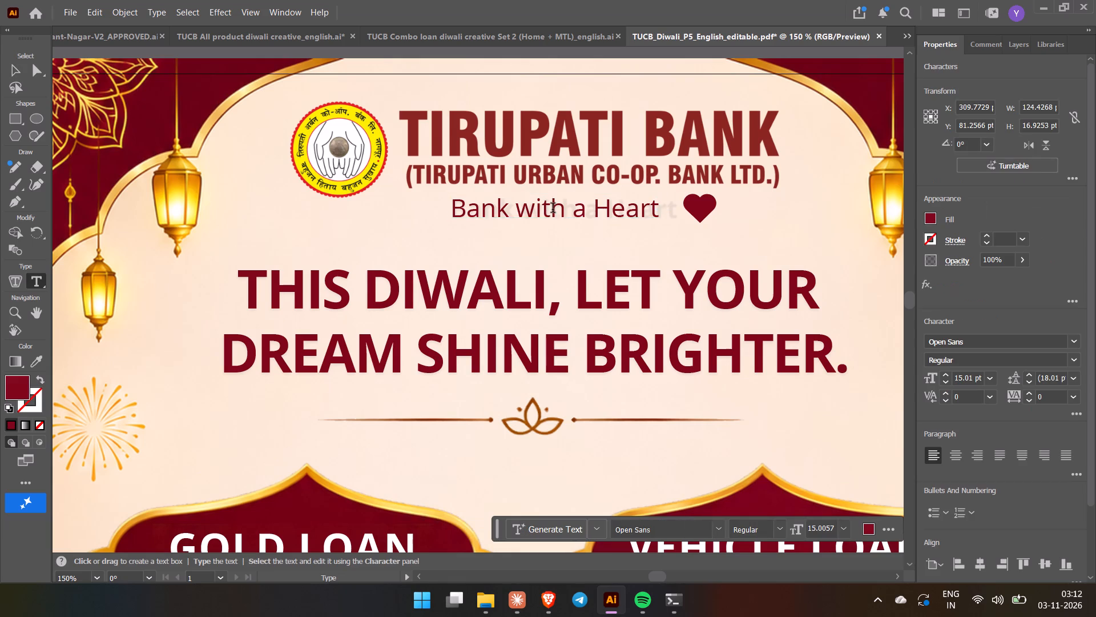
left_click(553, 209)
left_click(785, 541)
left_click(785, 535)
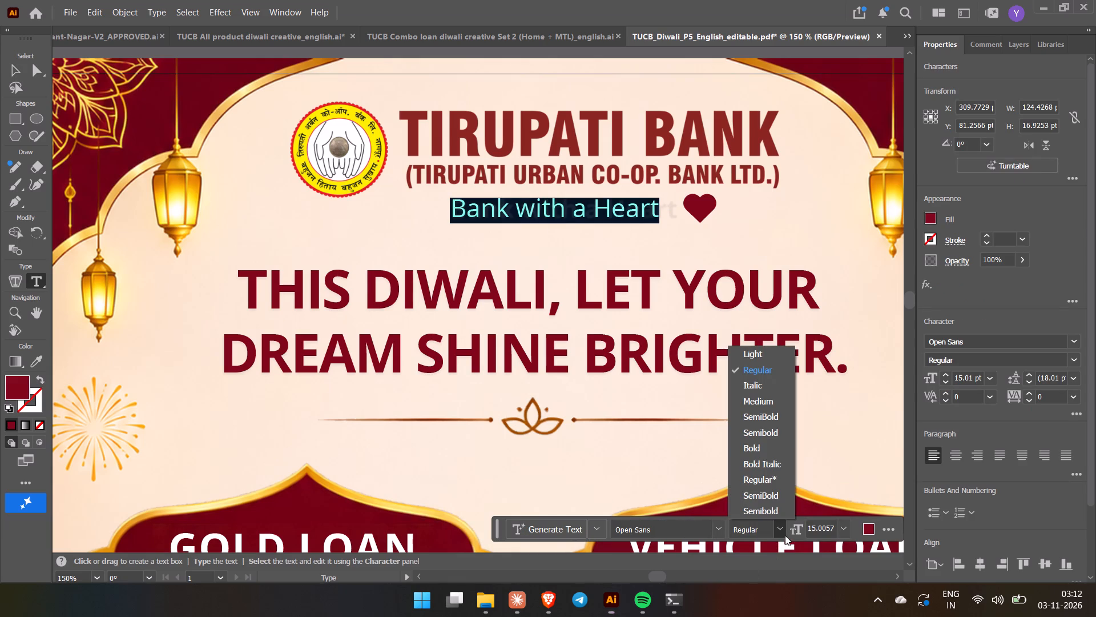
left_click(776, 448)
left_click(739, 436)
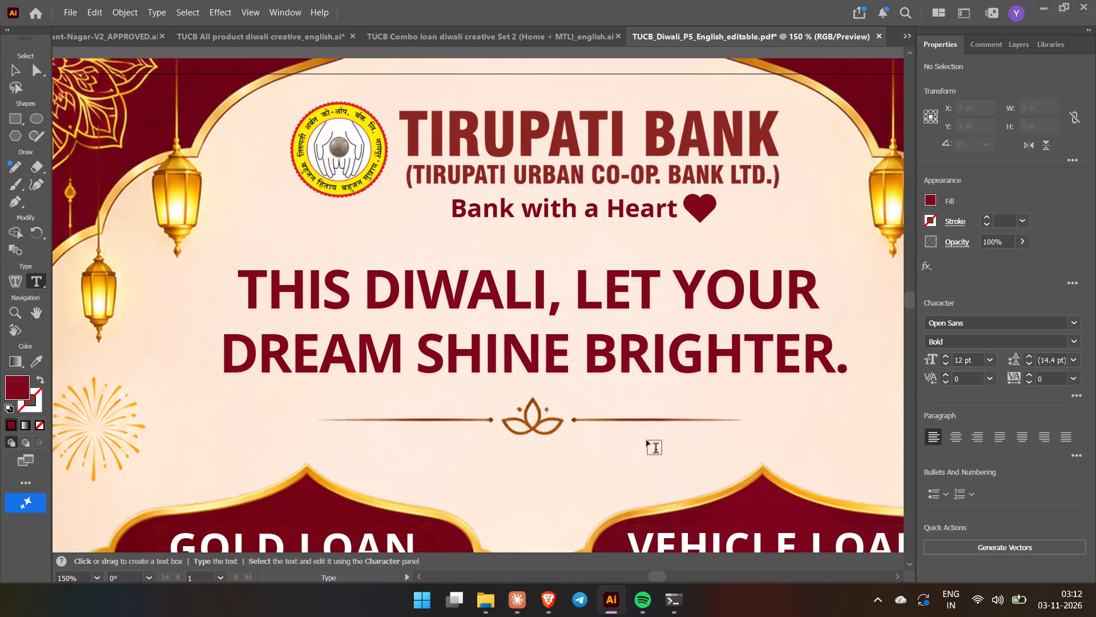
Save the page 5 English document.
scroll(500, 431, "down", 20)
scroll(500, 431, "down", 4)
key("ctrl+s")
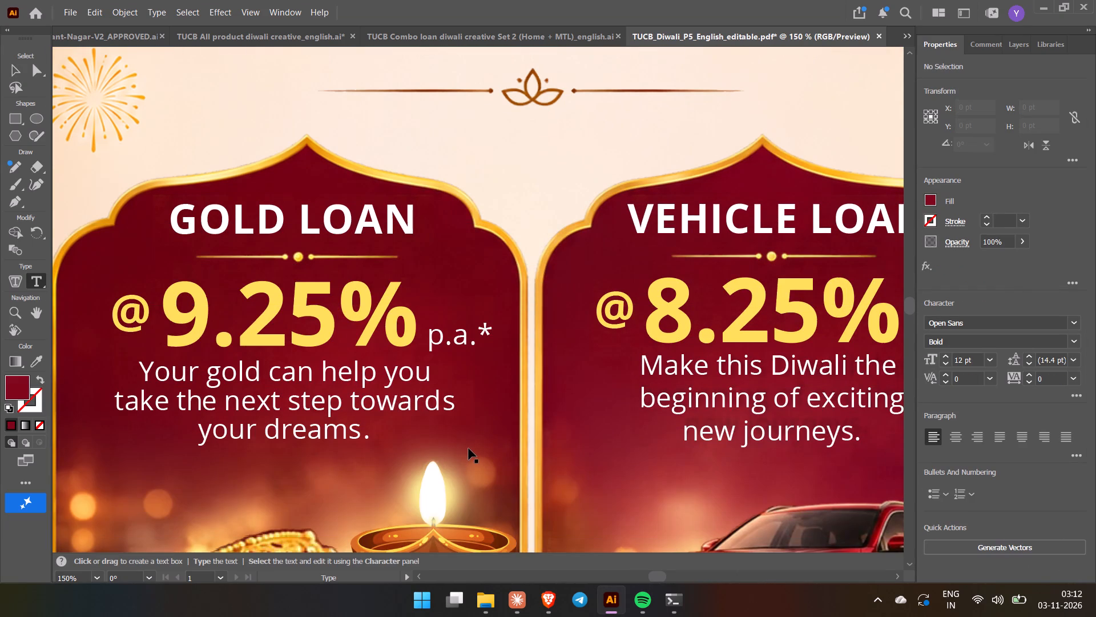
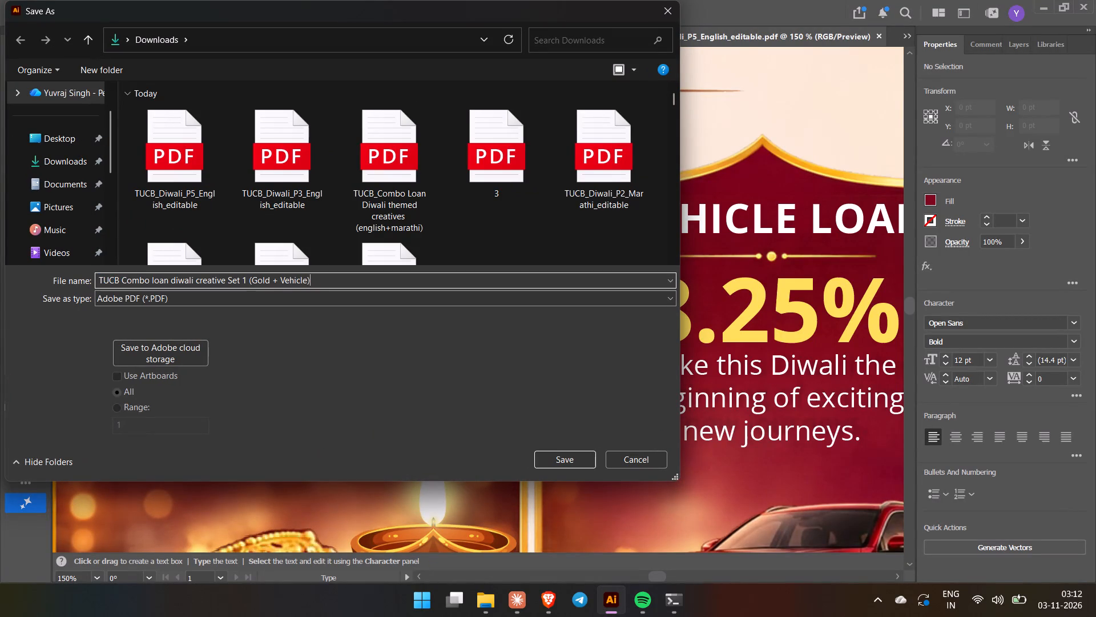
Save the page 5 English document in Adobe Illustrator format as "TUCB Combo loan diwali creative Set 1 (Gold + Vehicle)_english".
type("english")
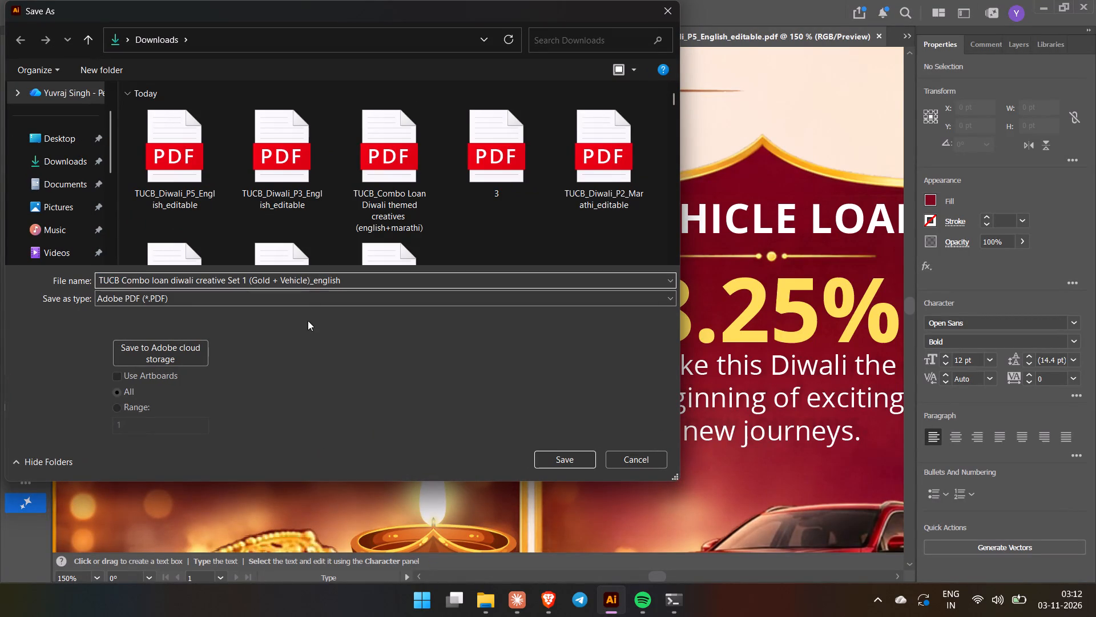
left_click(312, 294)
left_click(305, 311)
left_click(564, 462)
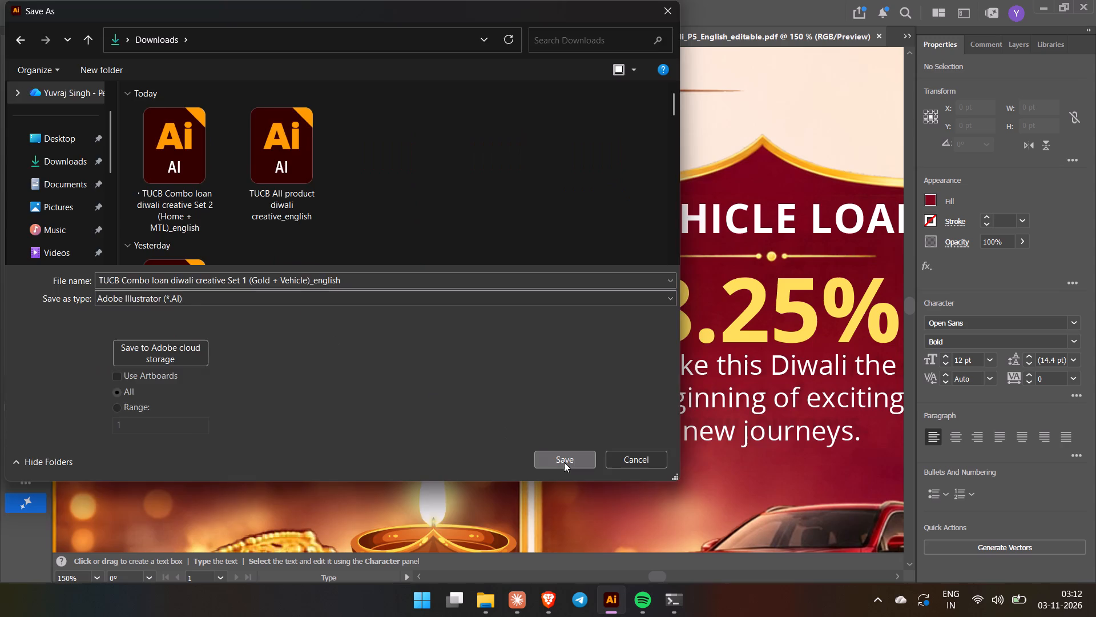
left_click(614, 522)
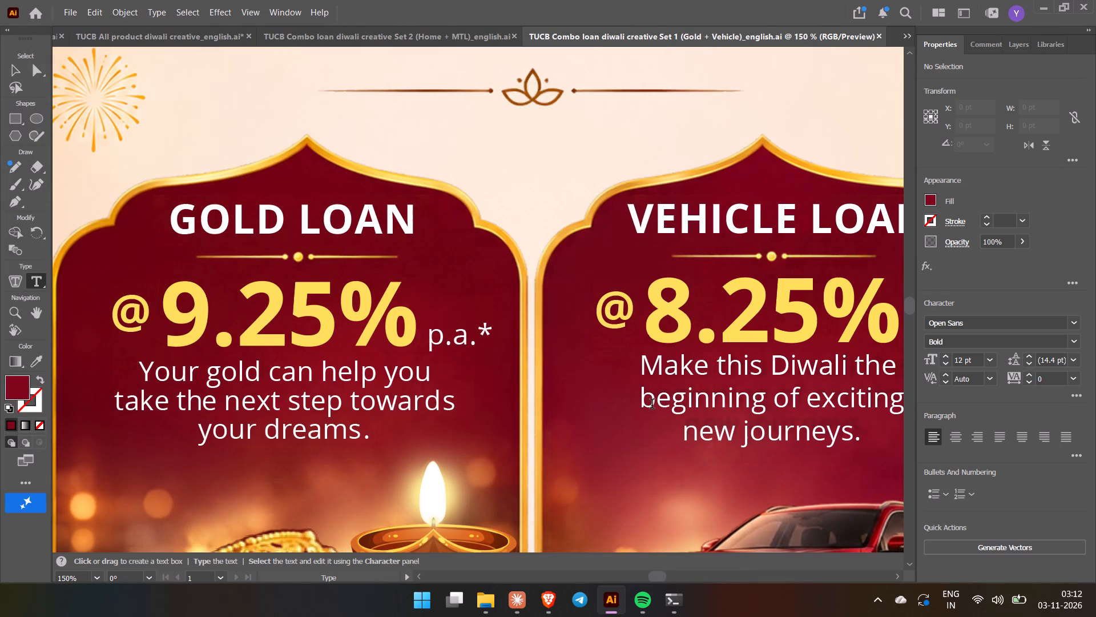
Convert the Set 2 (Home + MTL) English document's colour mode to CMYK.
right_click(441, 37)
left_click(439, 38)
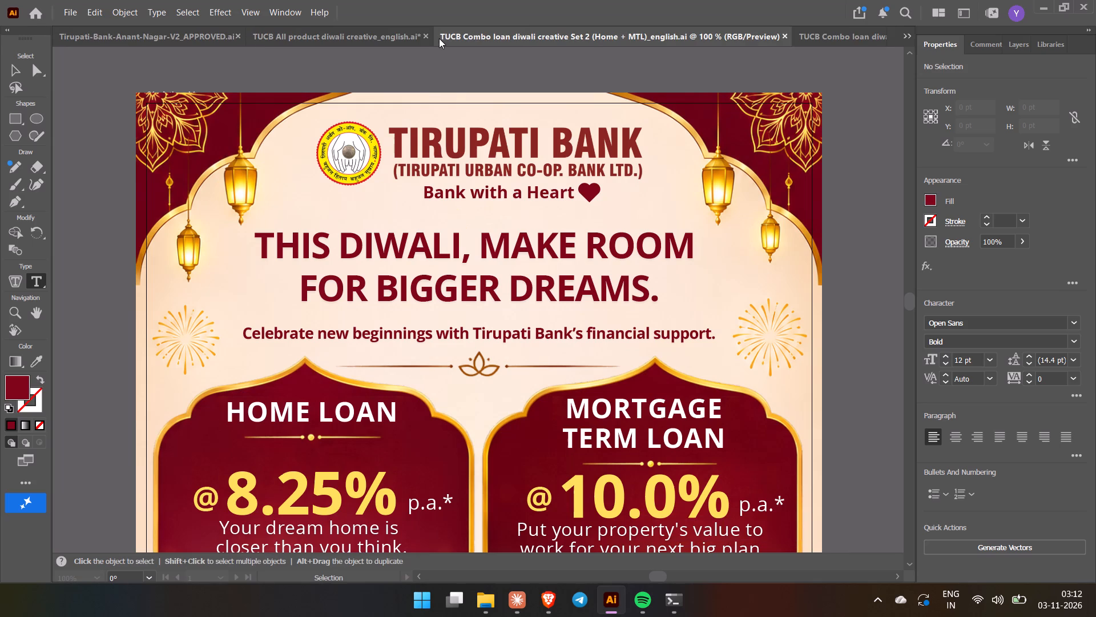
right_click(664, 42)
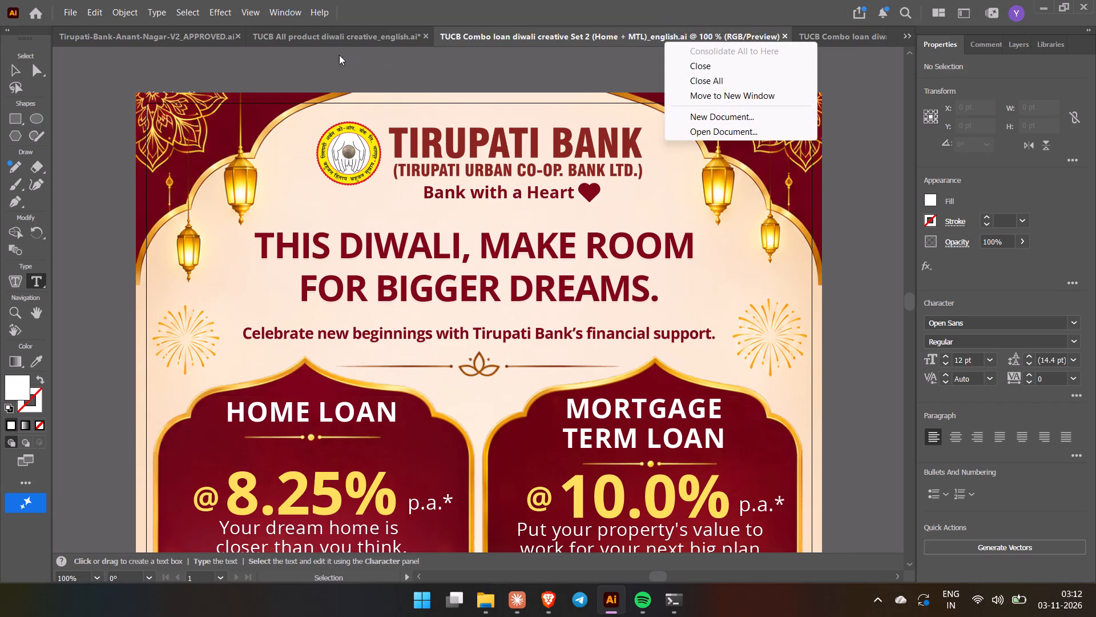
left_click(65, 9)
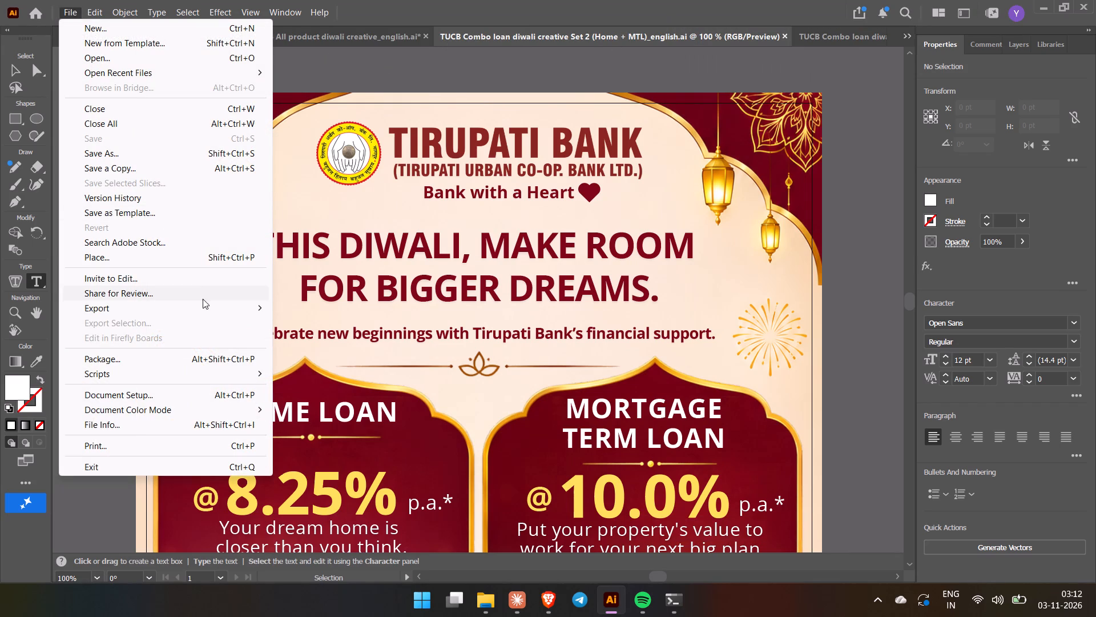
left_click(219, 406)
left_click(310, 412)
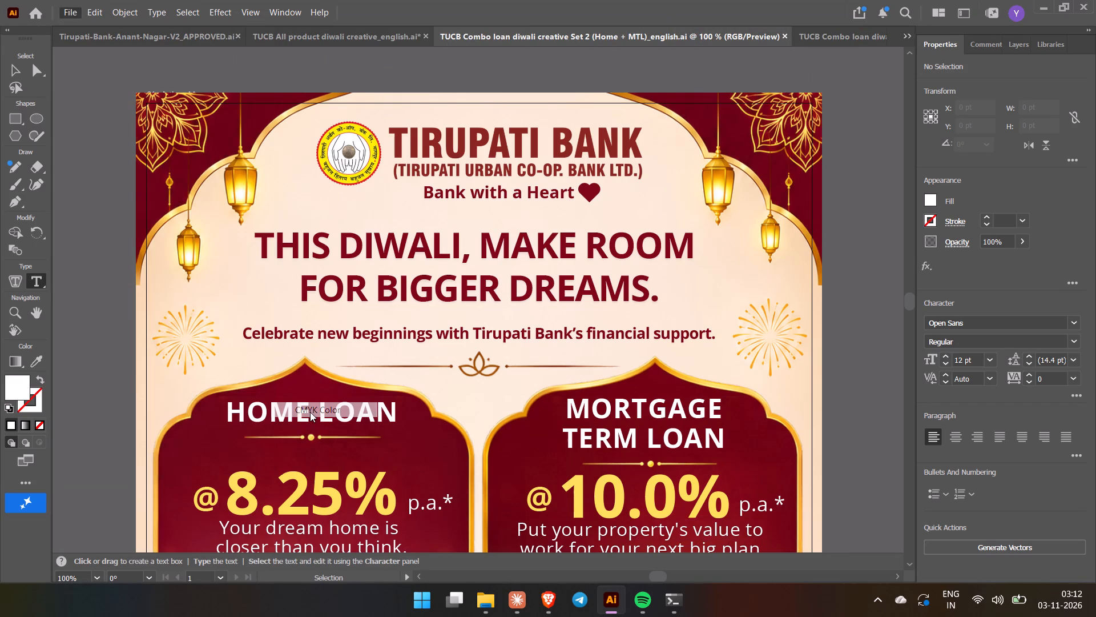
Convert the Set 1 (Gold + Vehicle) English document's colour mode to CMYK and save that document.
left_click(851, 41)
left_click(75, 11)
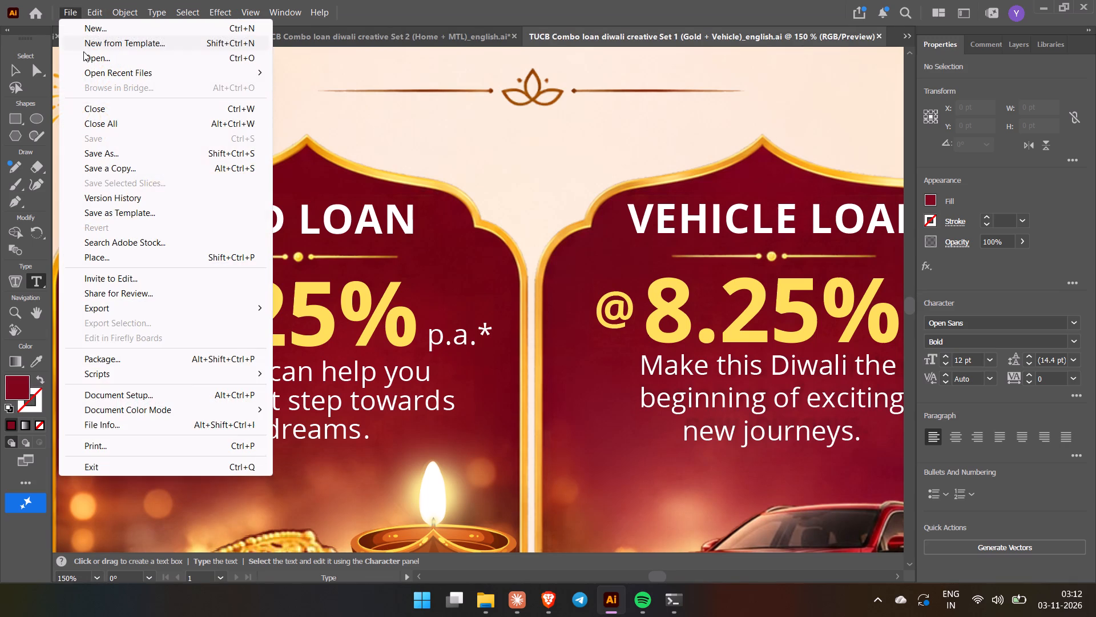
left_click(203, 411)
left_click(294, 411)
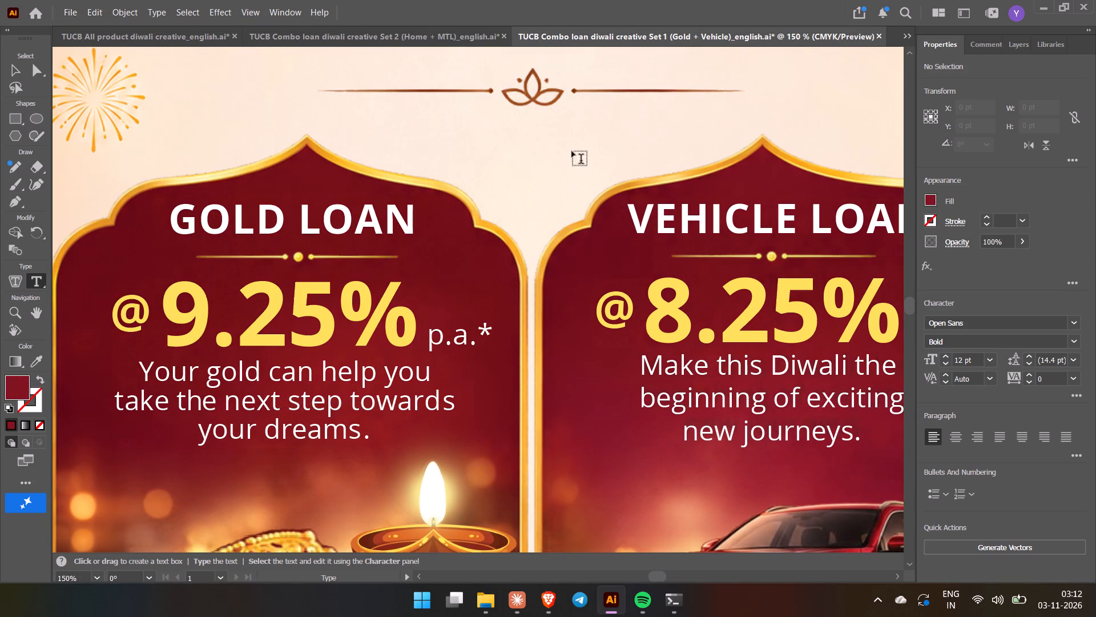
key("ctrl+s")
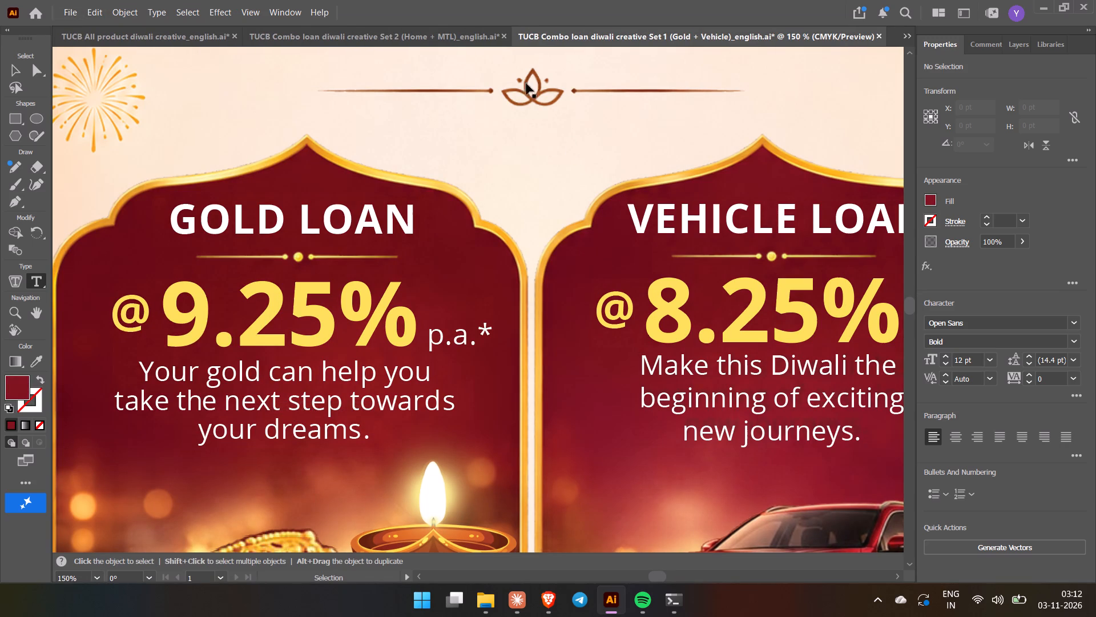
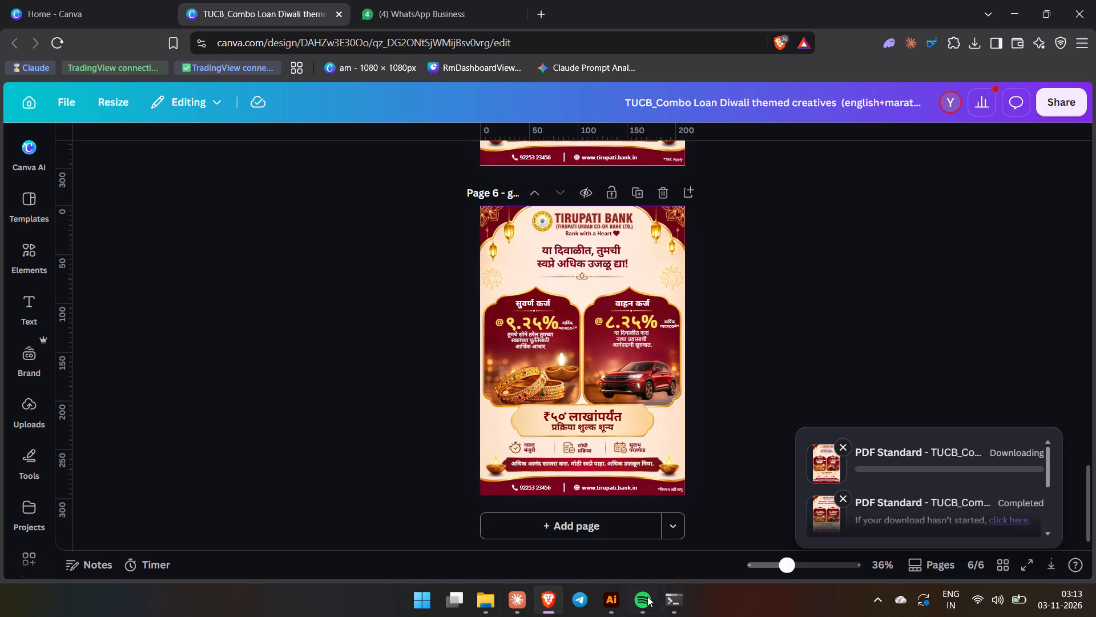
Save the downloaded PDF of page 6, the Marathi gold and vehicle loan creative, in Downloads as 6.
left_click(609, 608)
left_click(514, 603)
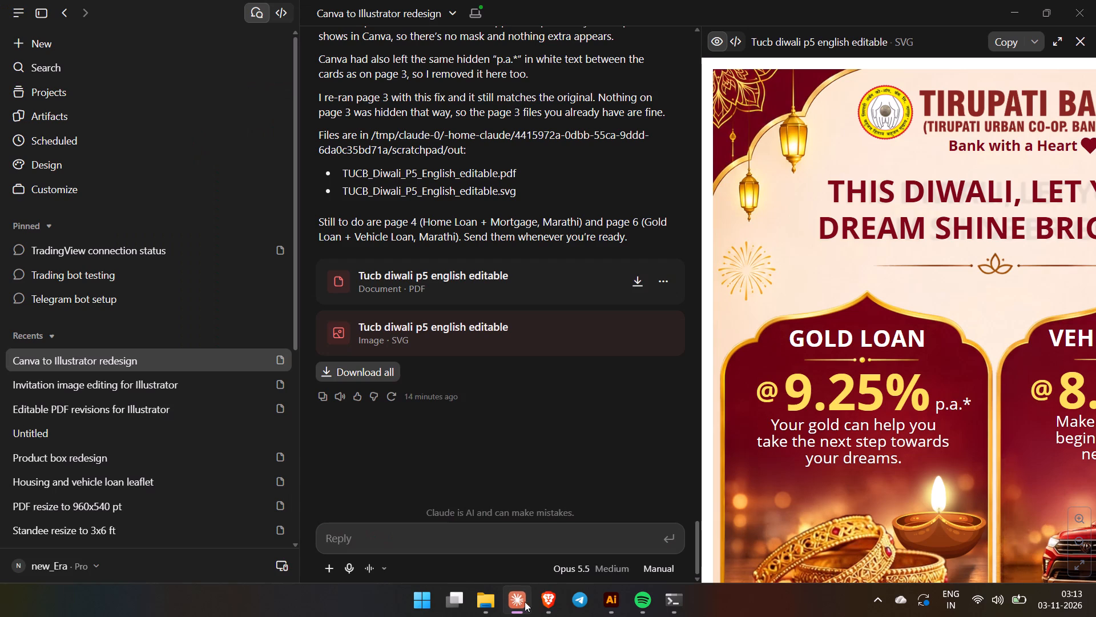
left_click(554, 610)
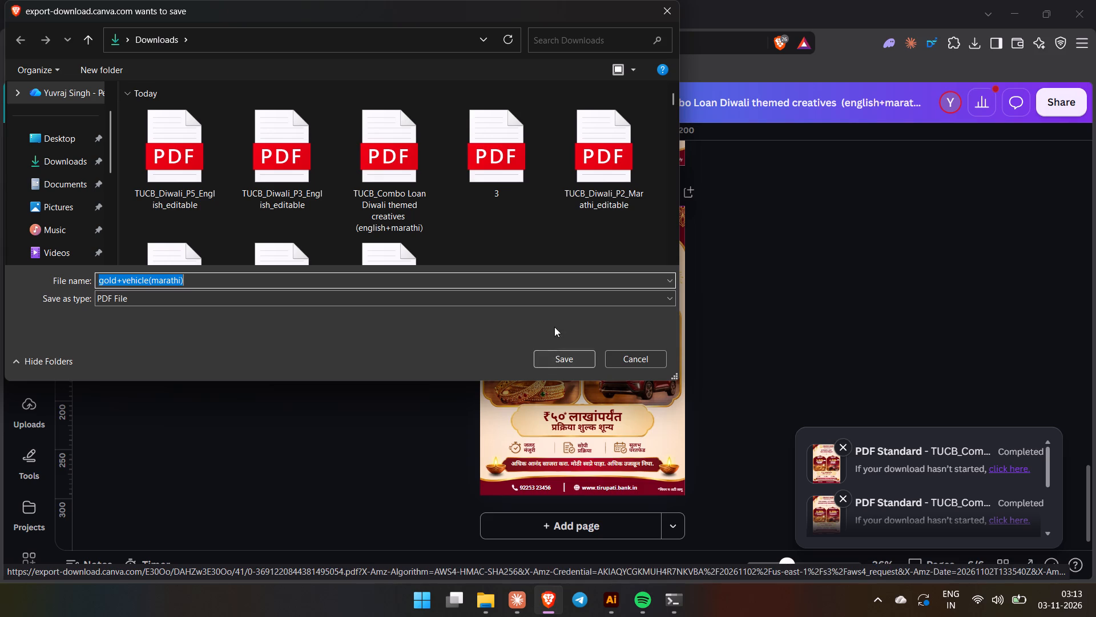
key("6")
left_click(557, 355)
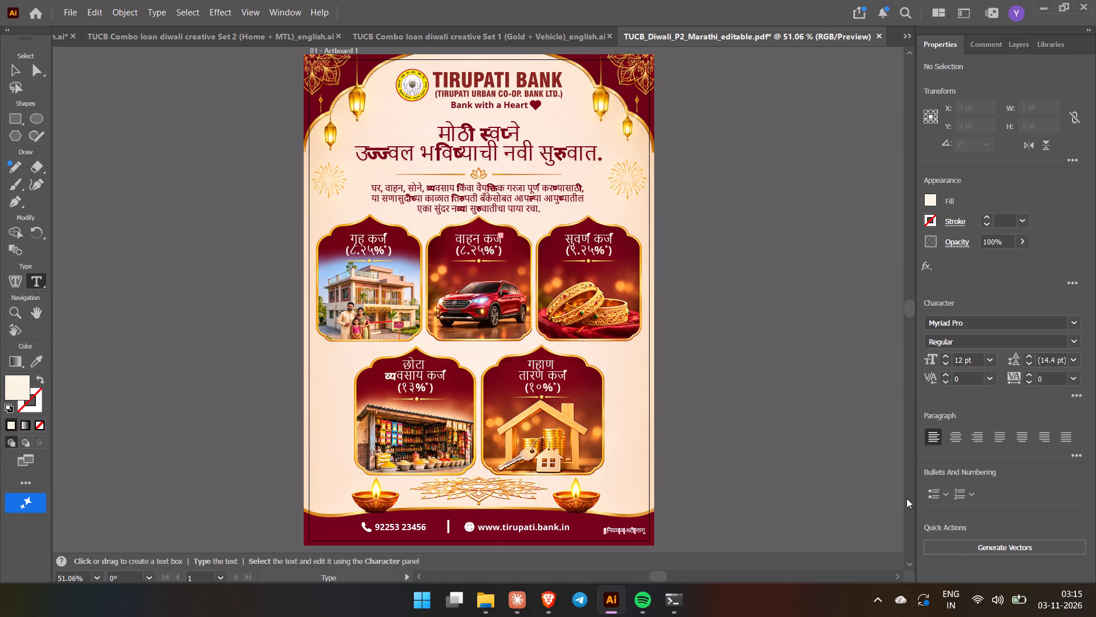
Close the TUCB_Diwali_P2_Marathi_editable PDF without saving its changes.
left_click(877, 40)
left_click(634, 315)
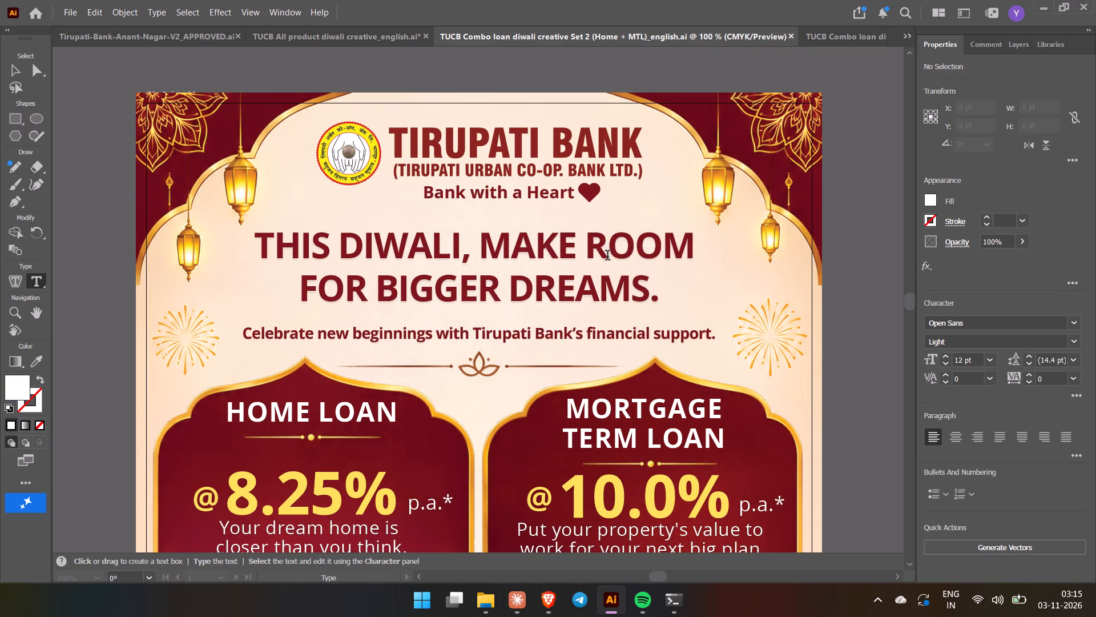
Duplicate the artboard with its artwork in the Set 2 (Home + MTL) English creative.
scroll(462, 321, "down", 4)
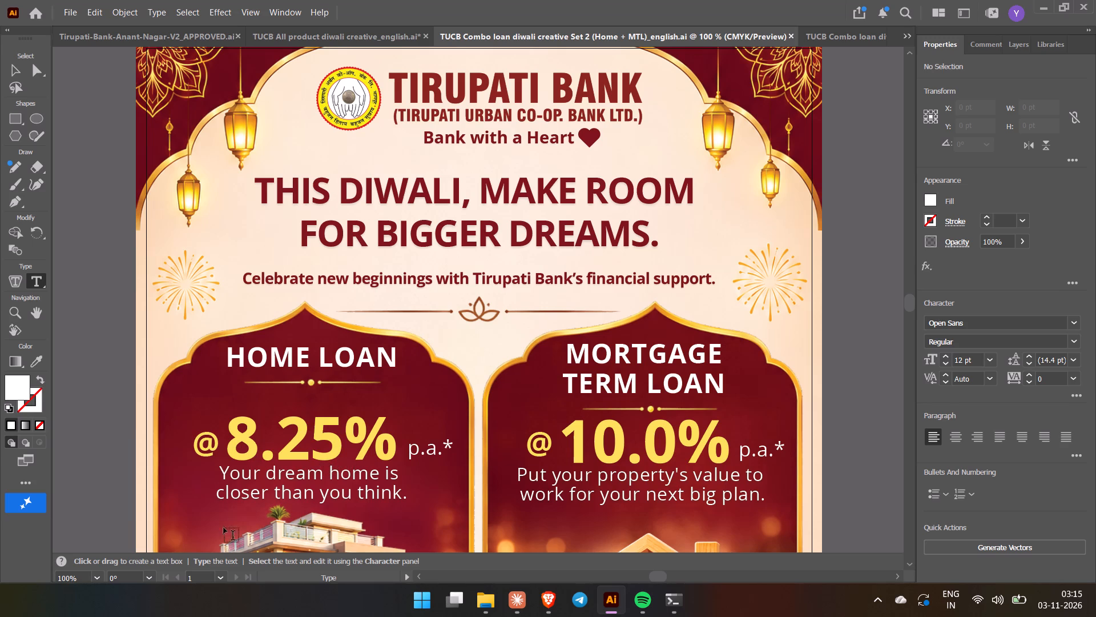
left_click(98, 576)
left_click(135, 452)
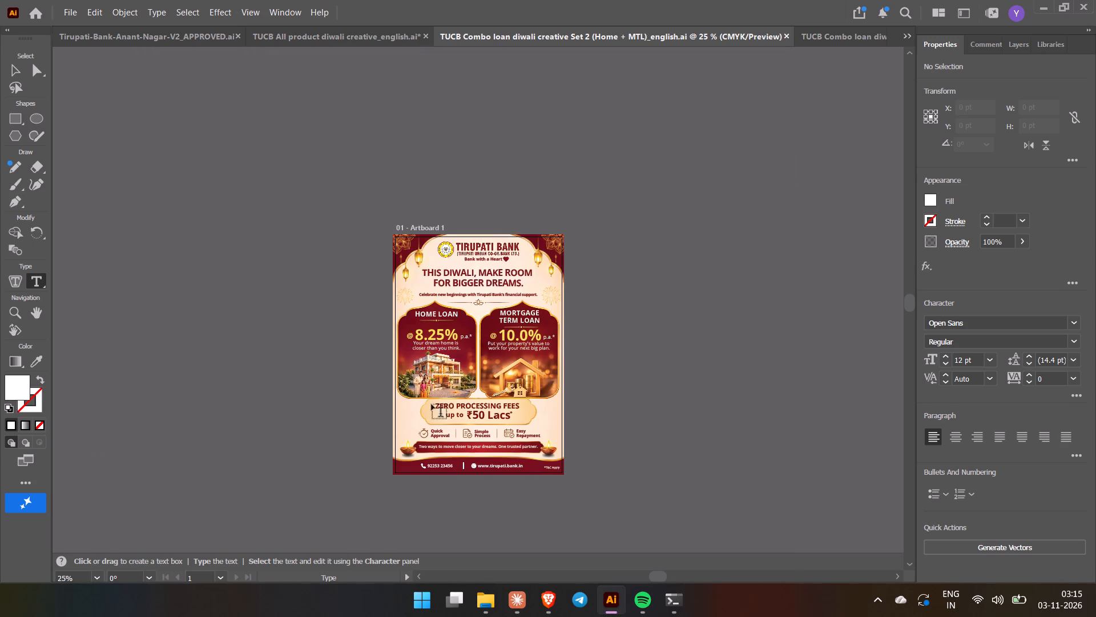
scroll(721, 391, "down", 1)
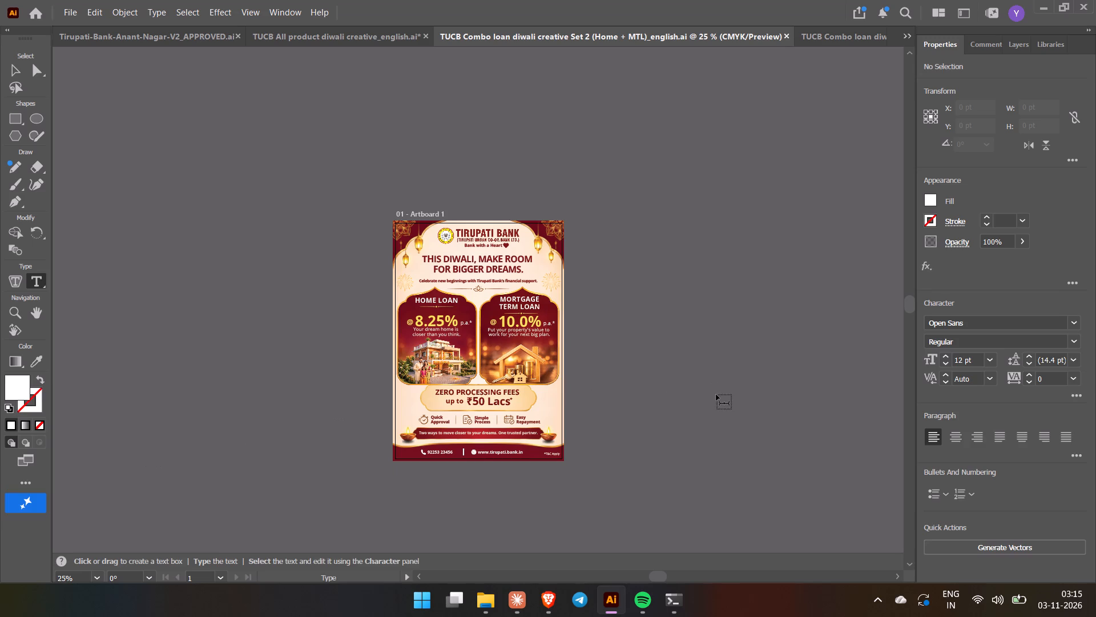
key("shift+o")
right_click(537, 328)
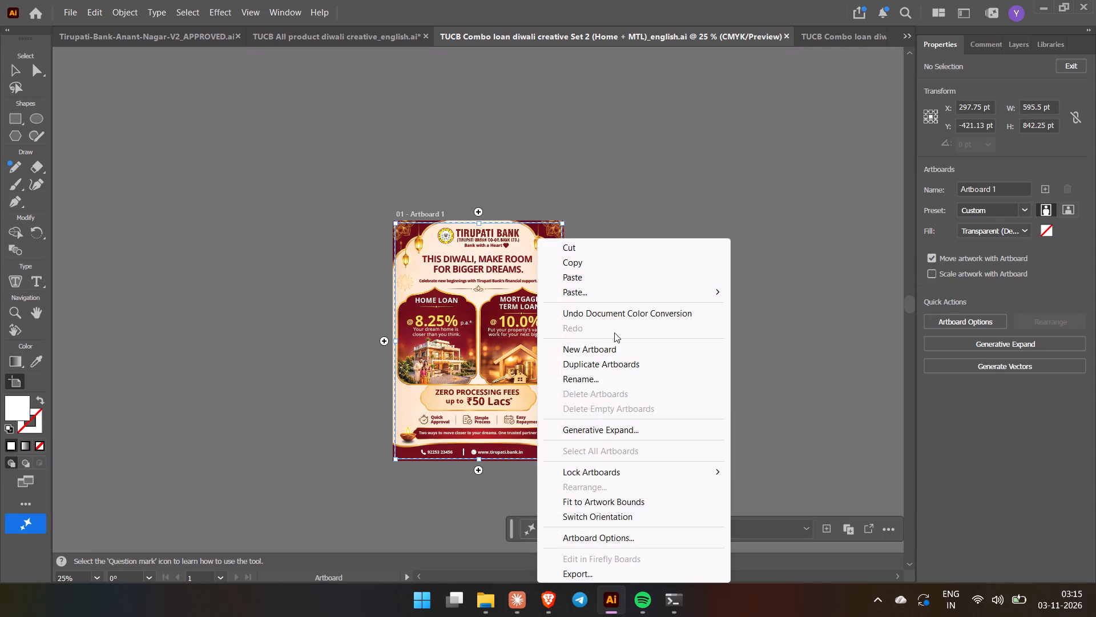
left_click(637, 364)
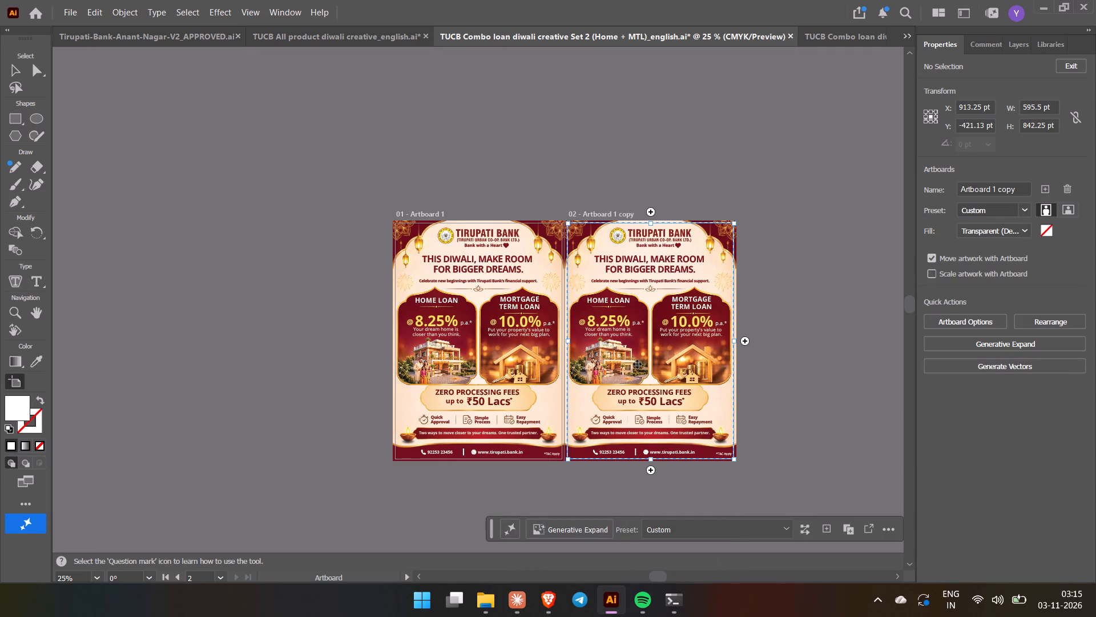
Move the duplicated artboard horizontally away from the original to X 997.25 pt, leaving a gap between them.
key("Right")
key("Right")
key("Right")
key("Right")
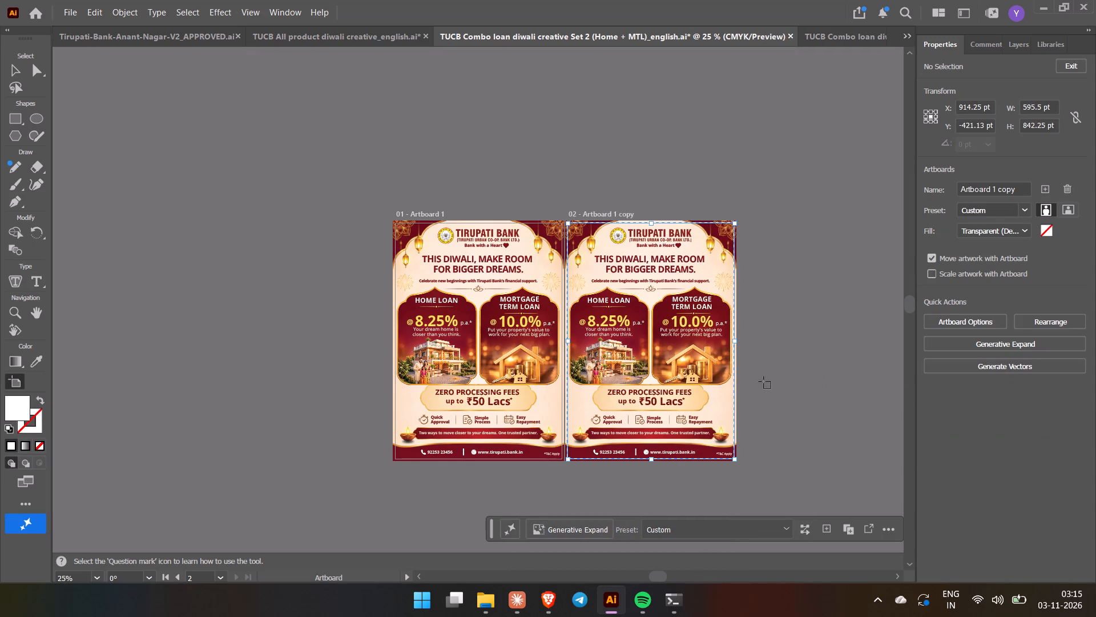
key("Right")
key("Right")
key("Right")
key("Right")
key("Right")
key("Right")
key("Right")
key("Right")
key("Right")
key("Right")
key("Right")
key("Right")
key("Right")
key("Right")
key("Right")
key("Right")
key("Right")
key("Right")
key("Right")
key("Right")
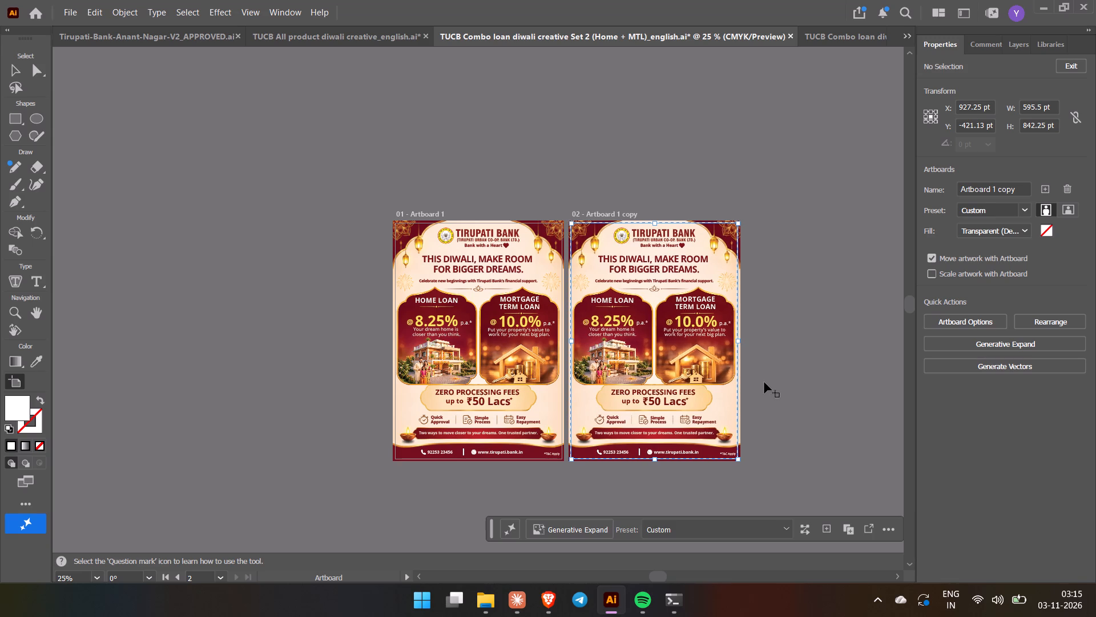
key("shift+Right")
key("shift+Right")
key("shift+Right")
key("shift+Right")
key("shift+Right")
key("shift+Right")
key("shift+Right")
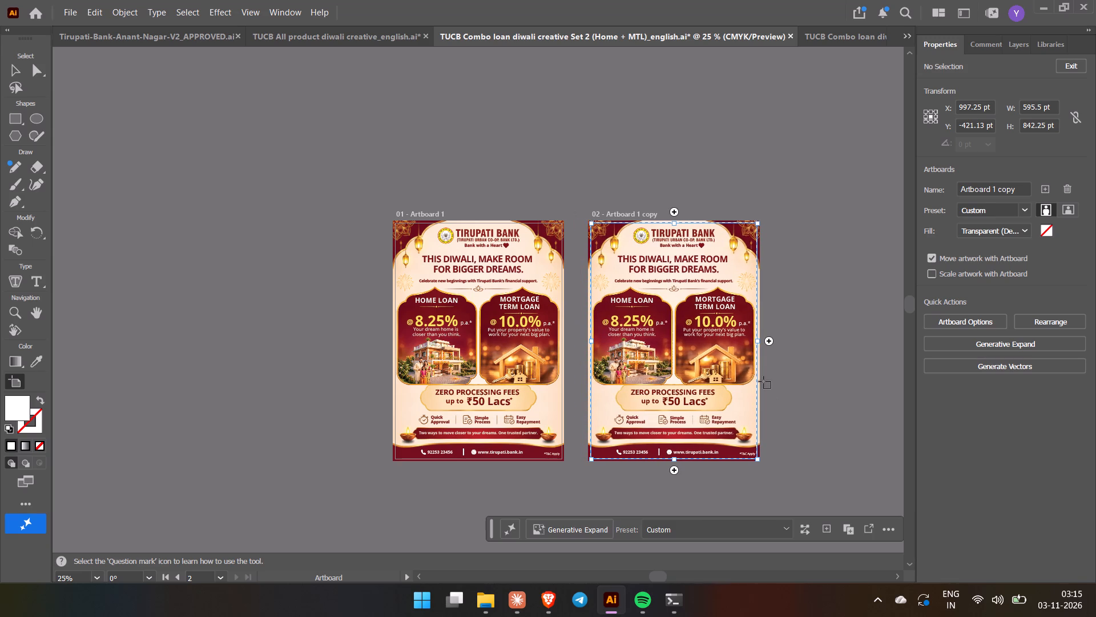
key("Escape")
Examine how the THIS DIWALI heading text on the duplicated artboard is split and can be selected.
scroll(744, 348, "down", 6, "ctrl")
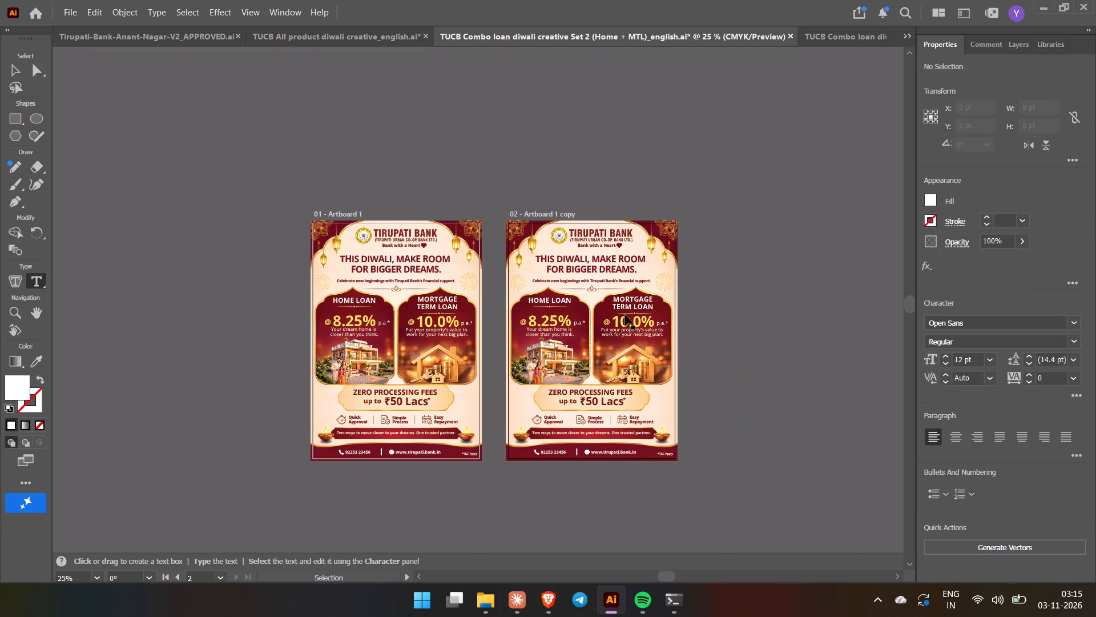
left_click(102, 578)
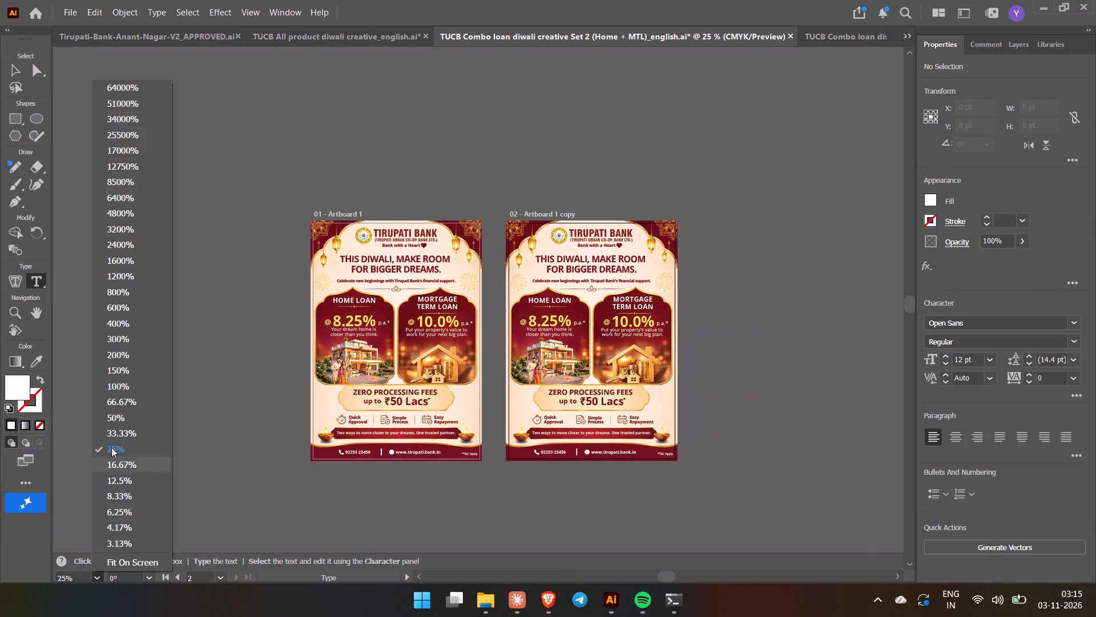
left_click(126, 399)
scroll(606, 395, "down", 10, "ctrl")
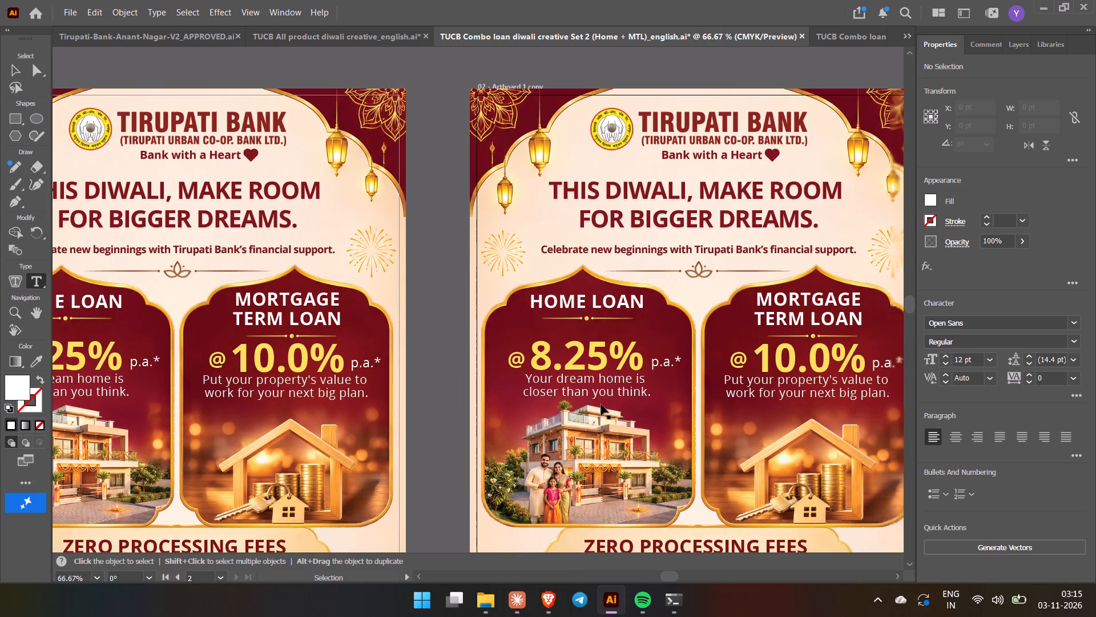
scroll(601, 404, "down", 3, "ctrl")
scroll(594, 402, "up", 4)
triple_click(530, 243)
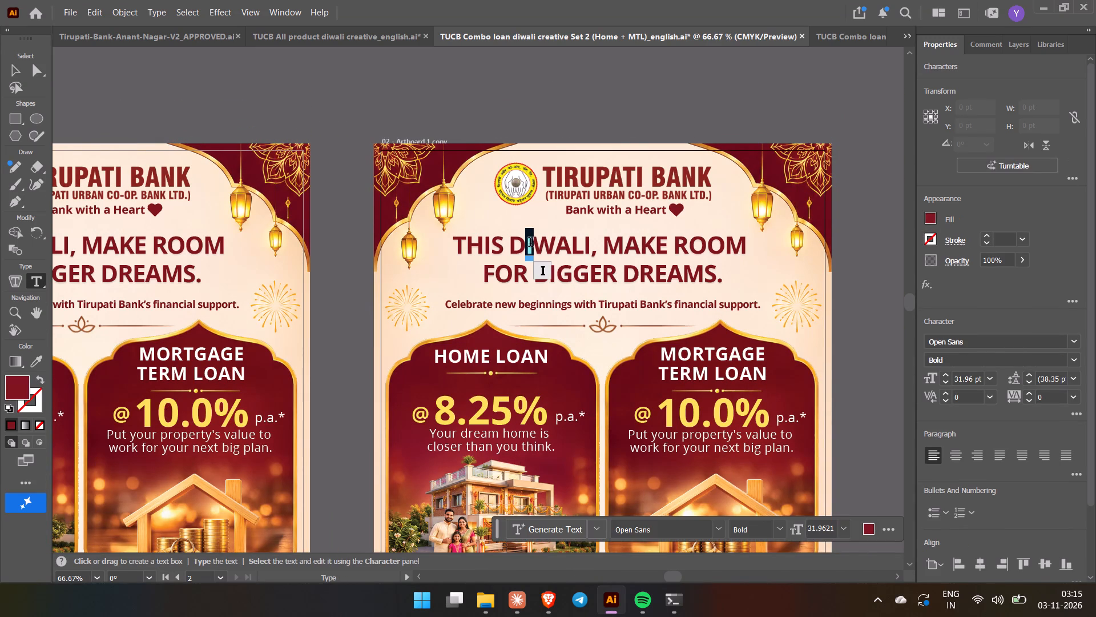
triple_click(542, 246)
triple_click(458, 252)
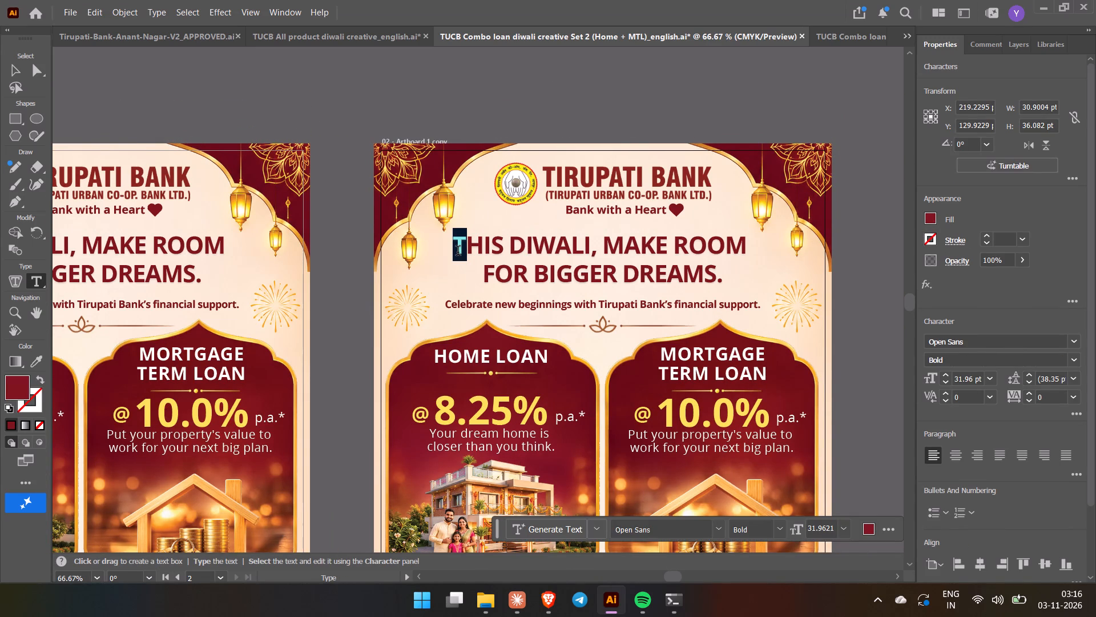
left_click(887, 284)
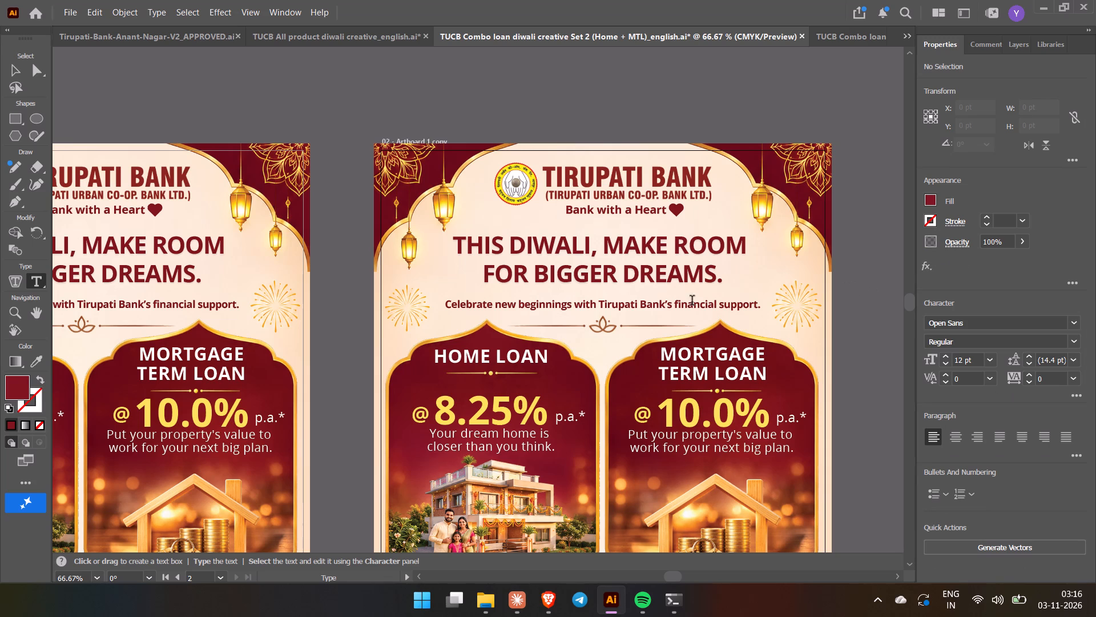
Copy the first Marathi heading line, "या दिवाळीत, मोठ्या स्वप्नांसाठी", from page 4 of the Canva design and return to Illustrator.
left_click(548, 602)
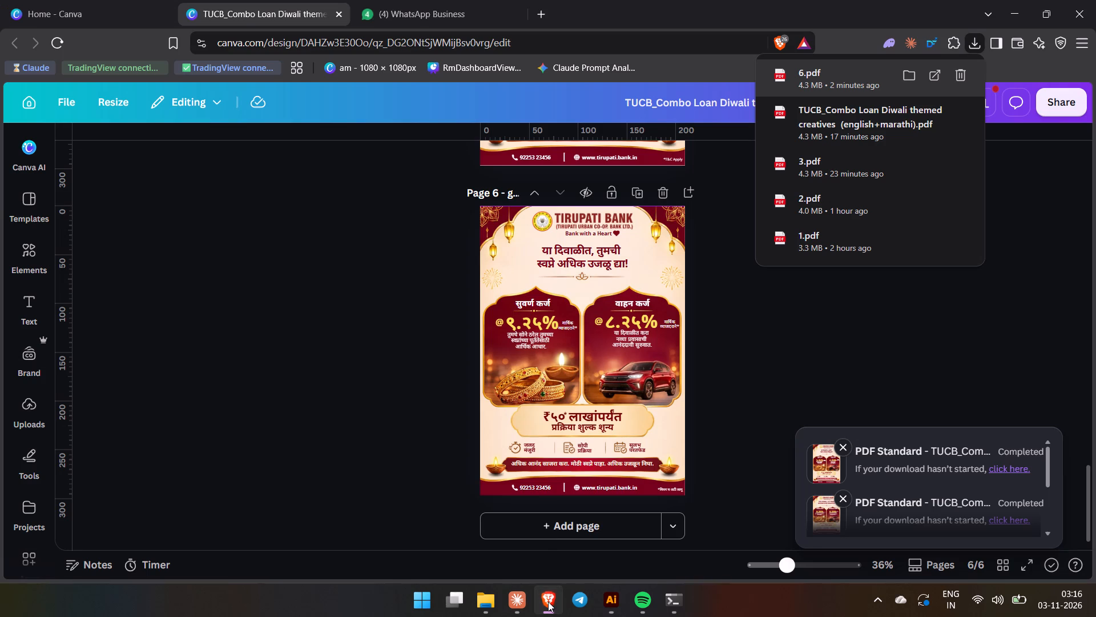
scroll(543, 396, "up", 18)
scroll(528, 405, "up", 6)
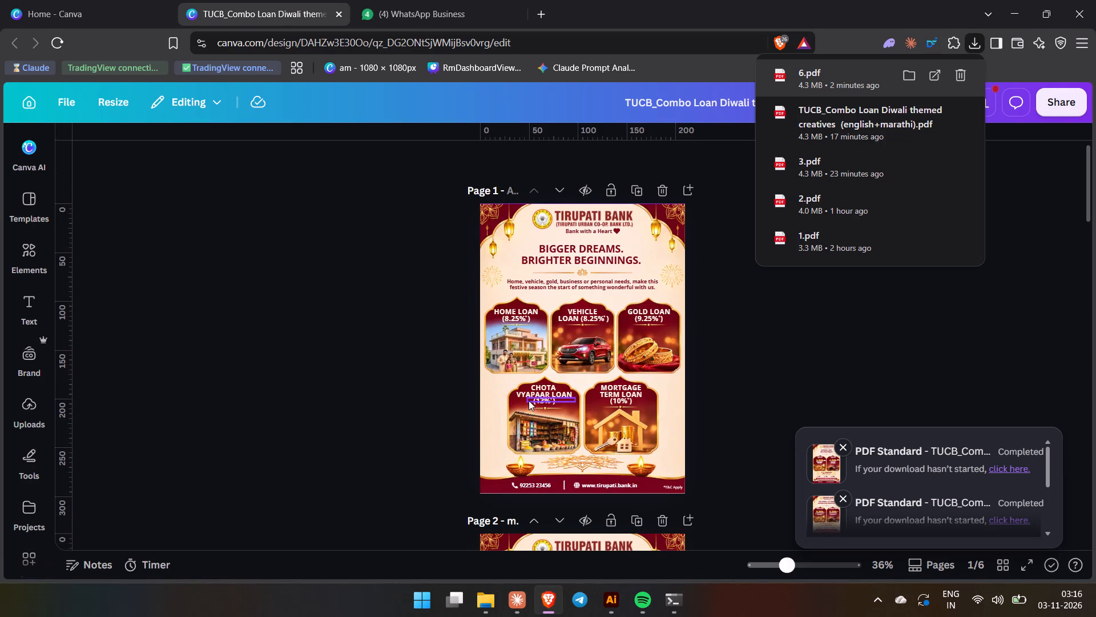
key("alt+Tab")
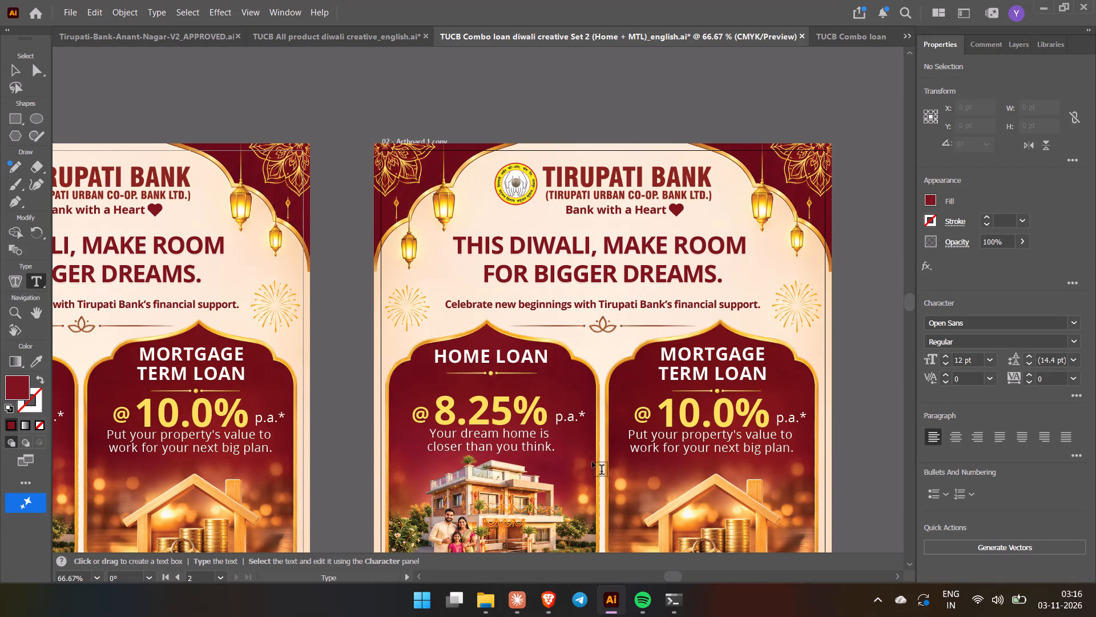
key("alt+Tab")
scroll(586, 462, "down", 8)
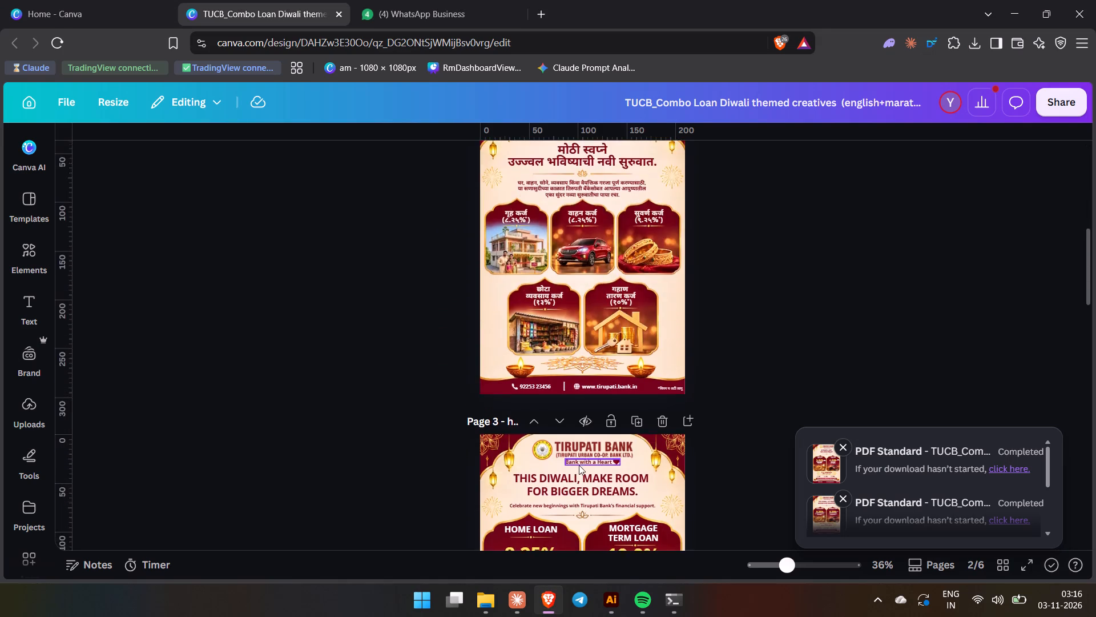
scroll(579, 465, "down", 5)
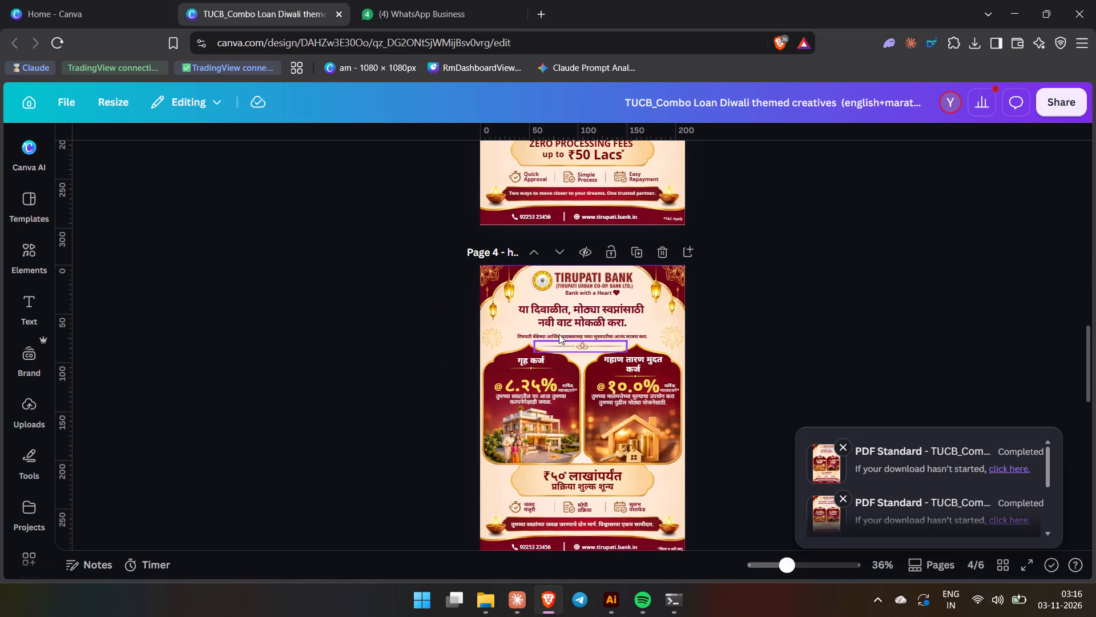
triple_click(569, 311)
left_click(569, 311)
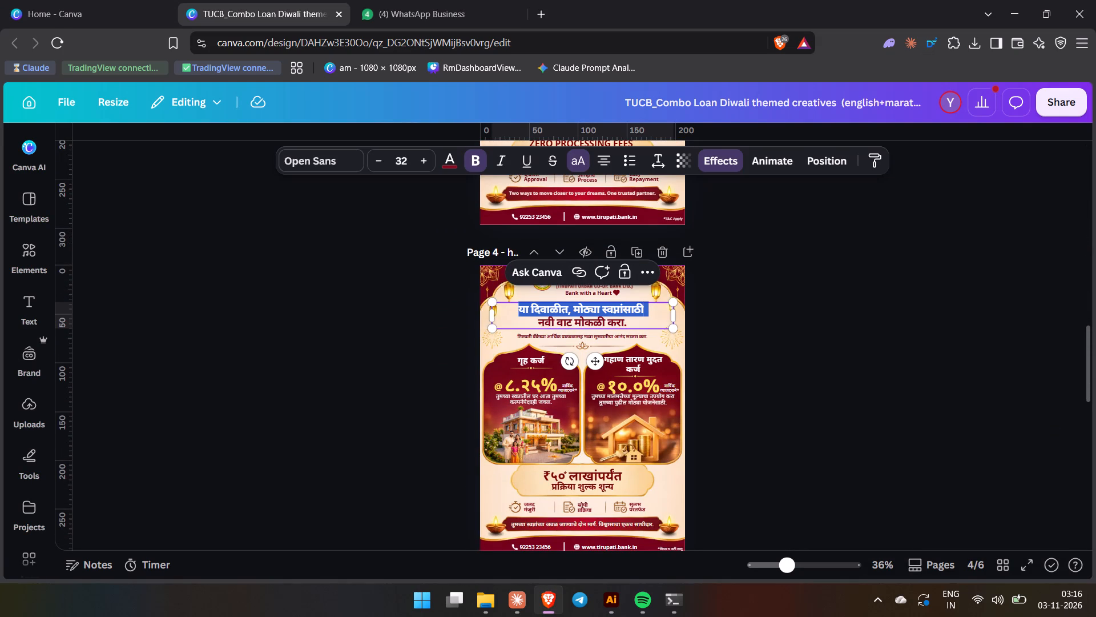
key("ctrl+c")
key("alt+Tab")
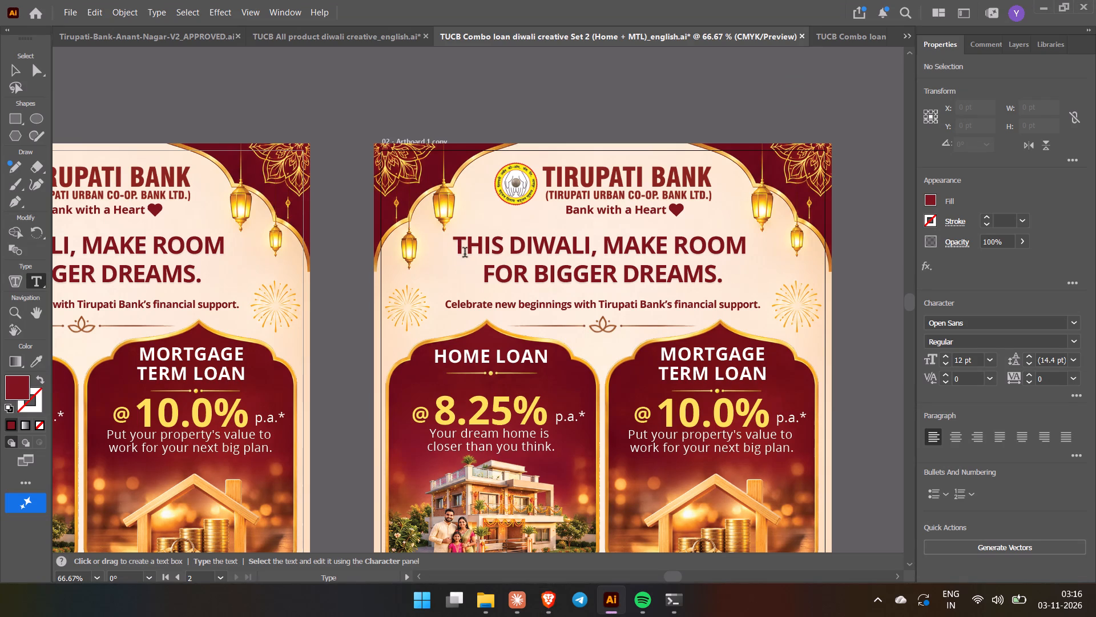
Set the first letter T of the duplicated artboard's heading to Nirmala UI Regular.
triple_click(465, 254)
triple_click(459, 250)
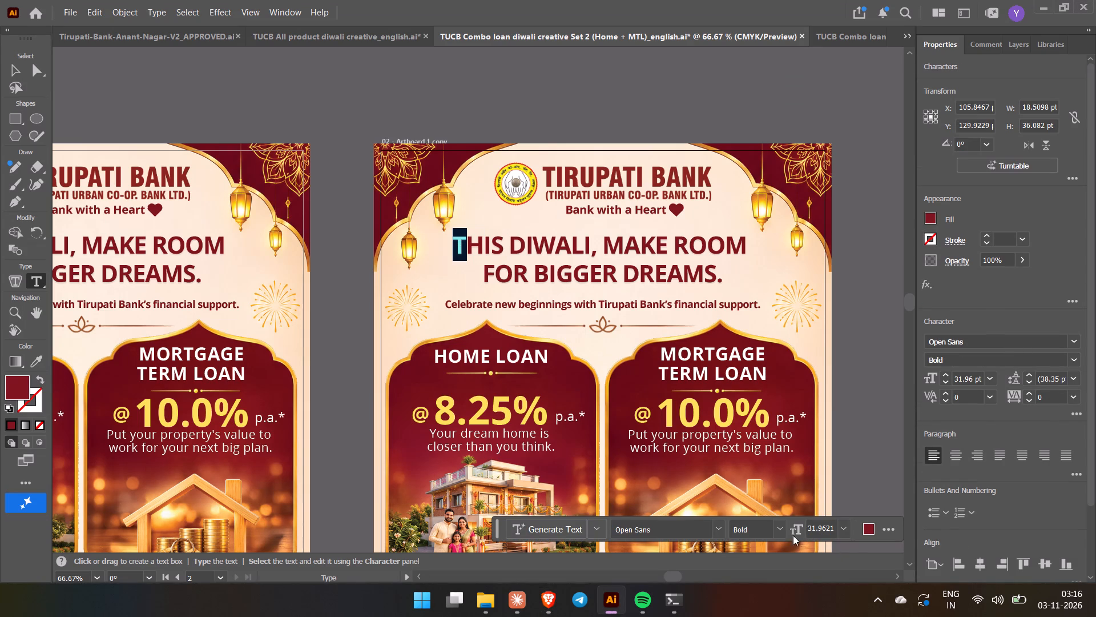
left_click(725, 528)
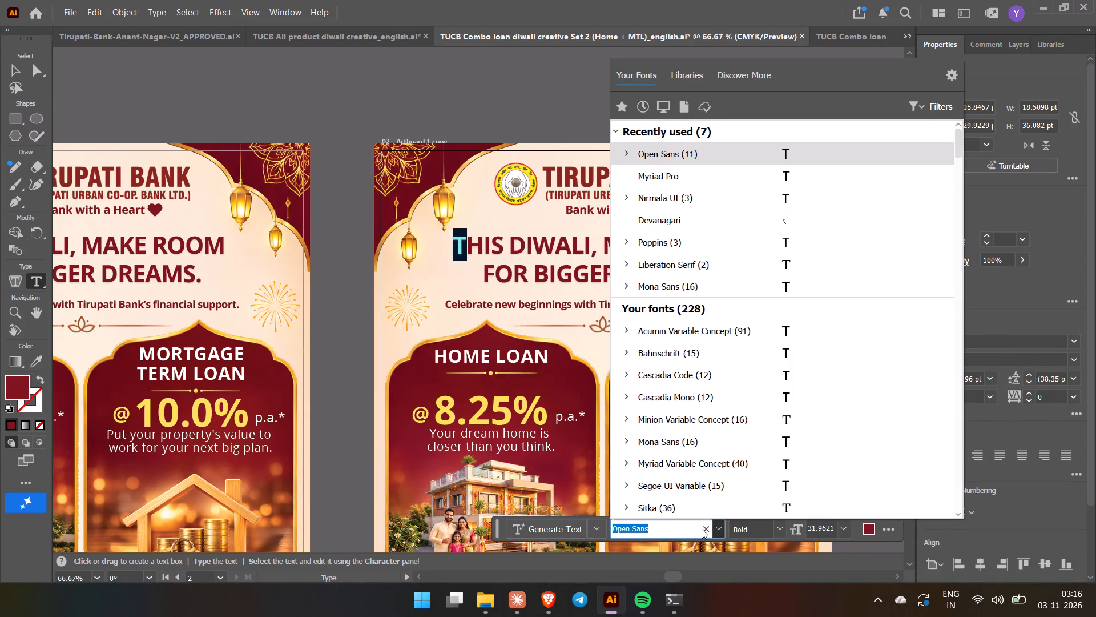
type("nir")
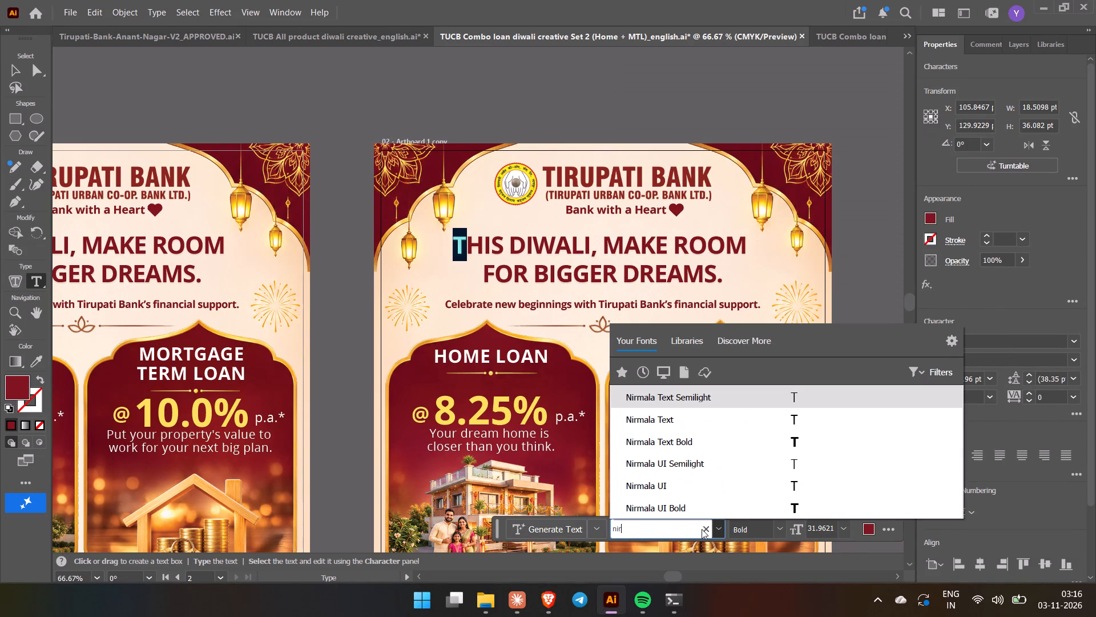
key("Down")
key("Down")
key("Down")
key("Down")
key("Return")
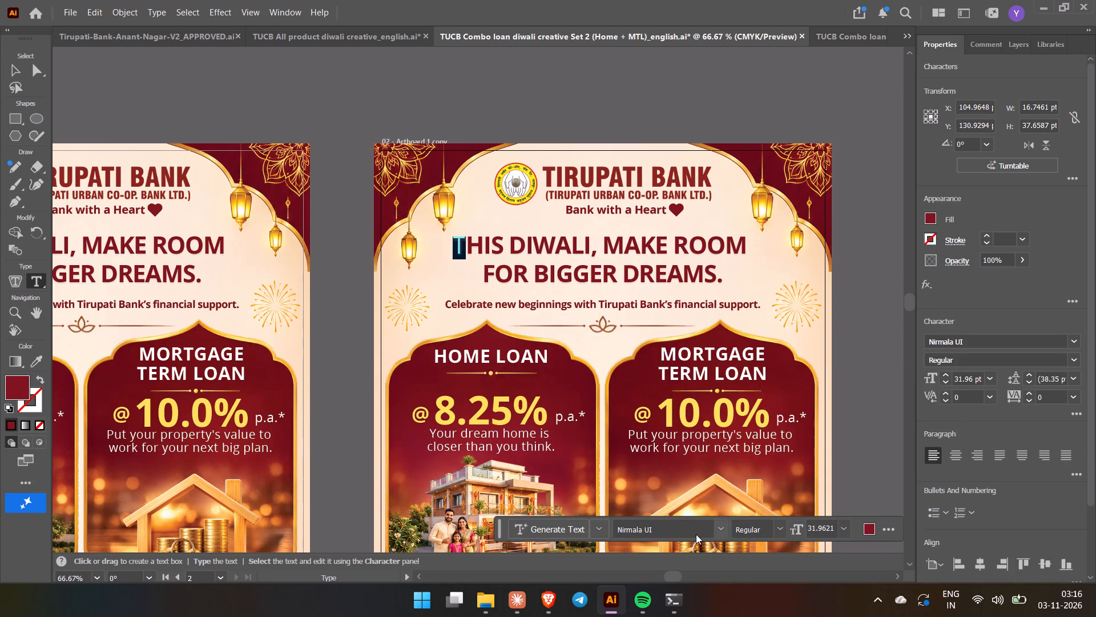
Replace the heading's letter T with the copied Marathi line.
left_click(464, 241)
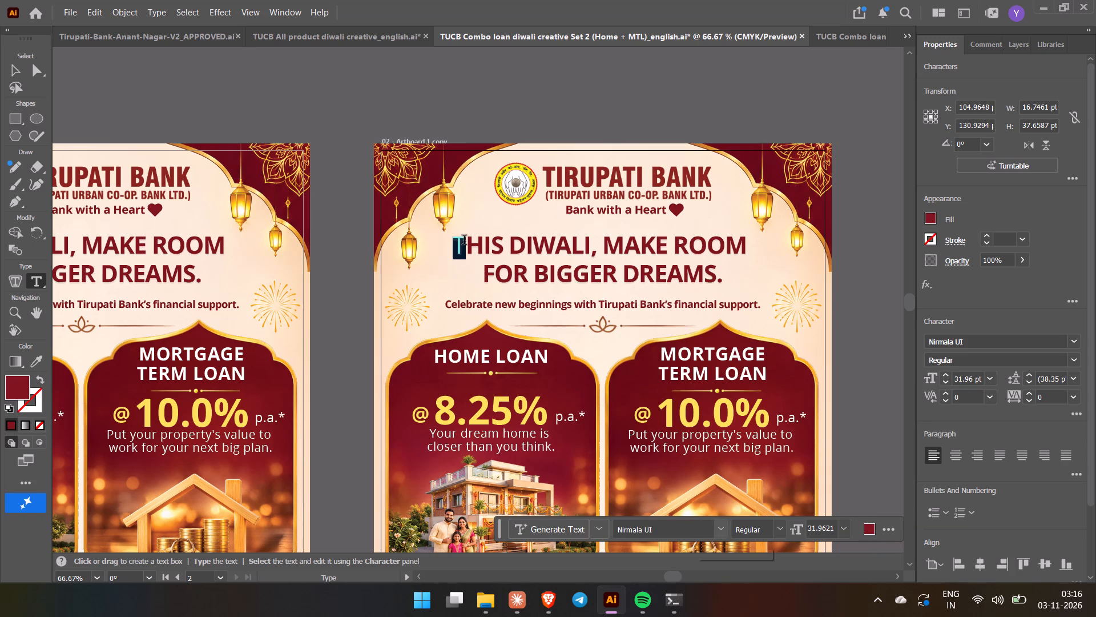
triple_click(460, 247)
key("ctrl+v")
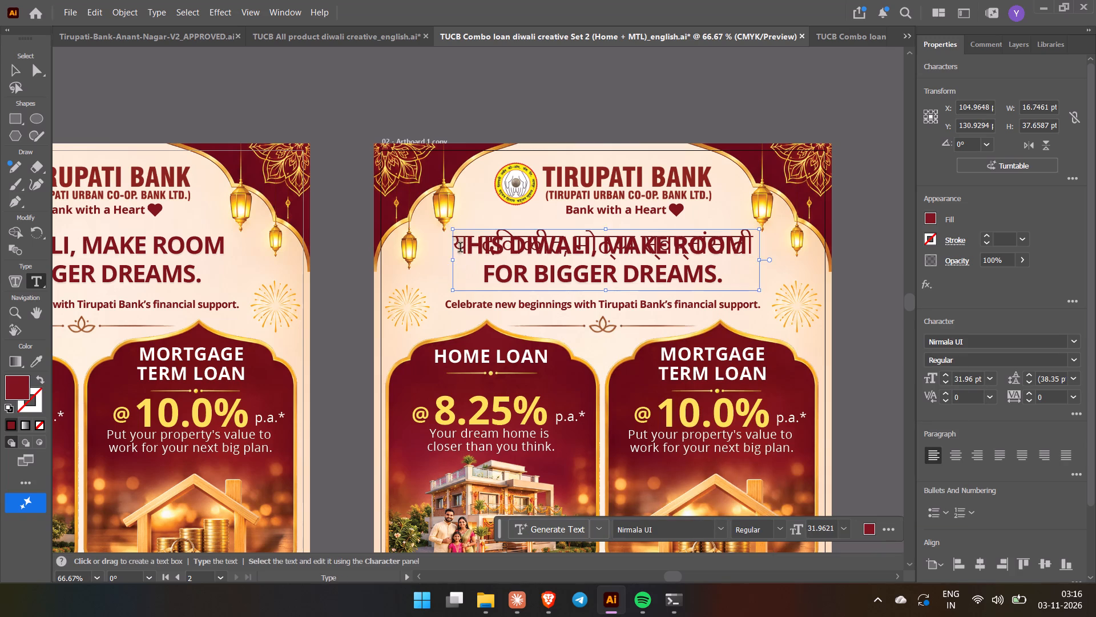
left_click(892, 274)
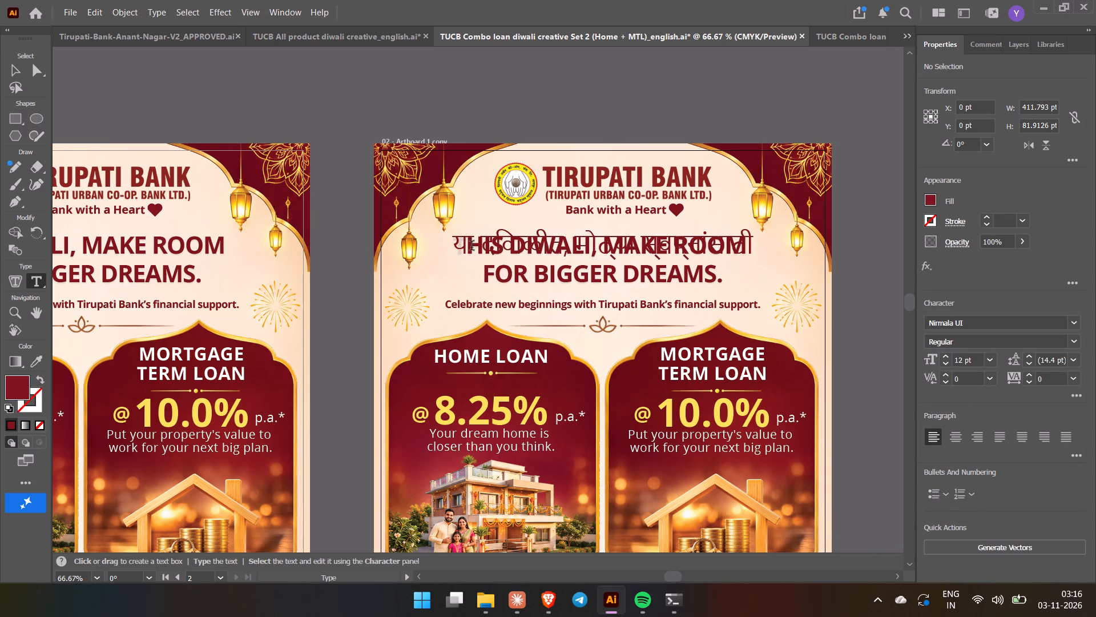
Delete the leftover English letters HIS and DIW overlapping the pasted Marathi heading, one piece at a time.
triple_click(476, 250)
key("BackSpace")
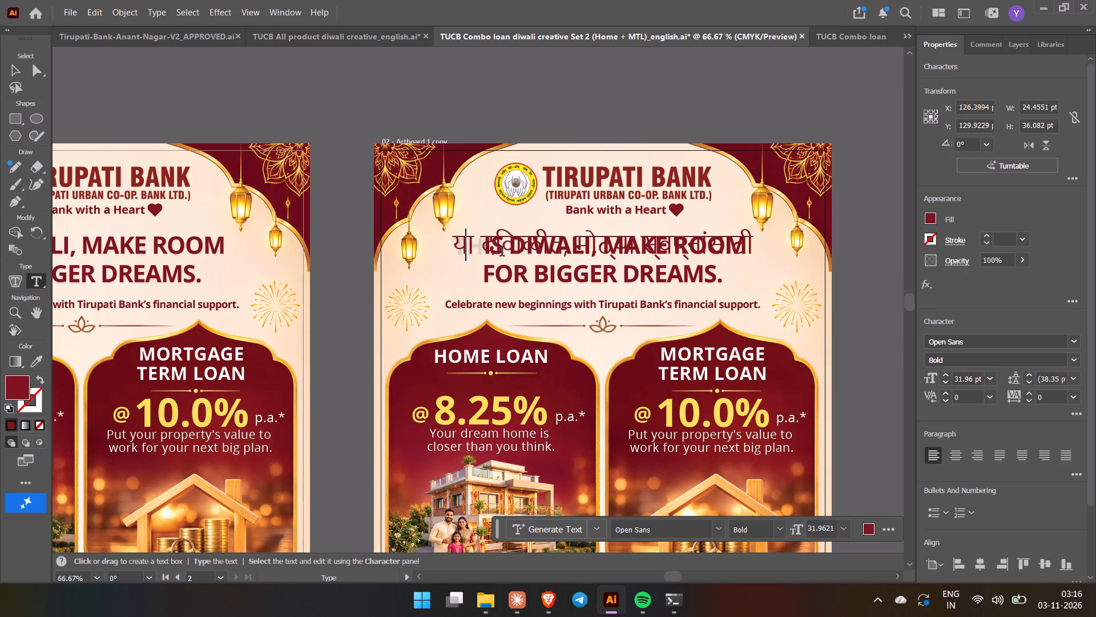
triple_click(496, 241)
key("BackSpace")
triple_click(491, 248)
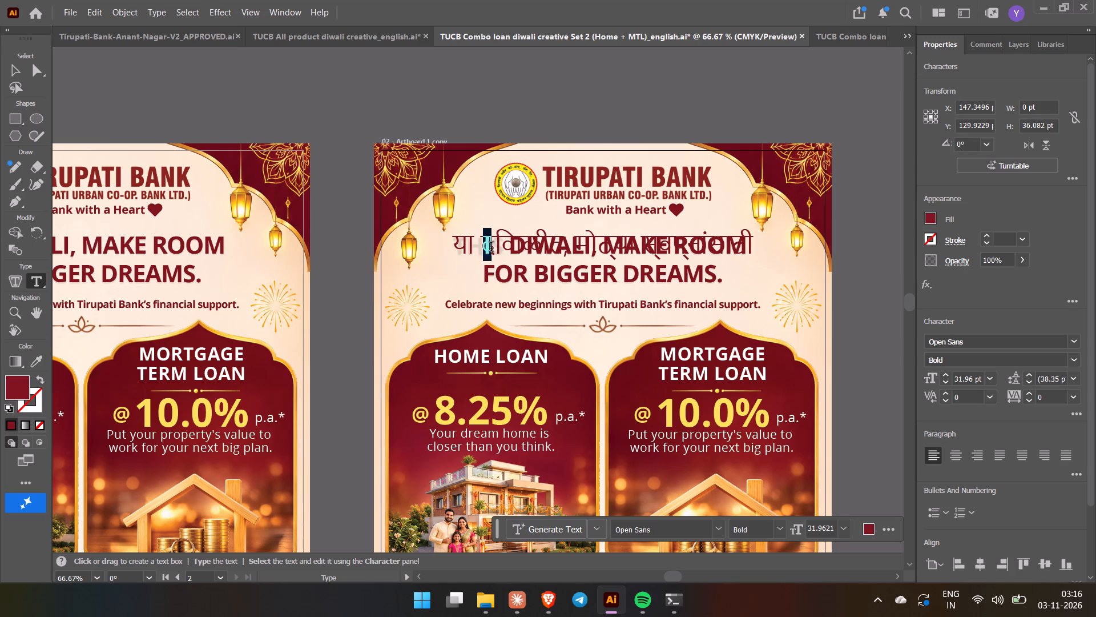
key("BackSpace")
left_click(513, 252)
left_click_drag(515, 253, 629, 252)
key("BackSpace")
left_click_drag(528, 247, 562, 248)
key("BackSpace")
left_click_drag(541, 251, 569, 250)
key("BackSpace")
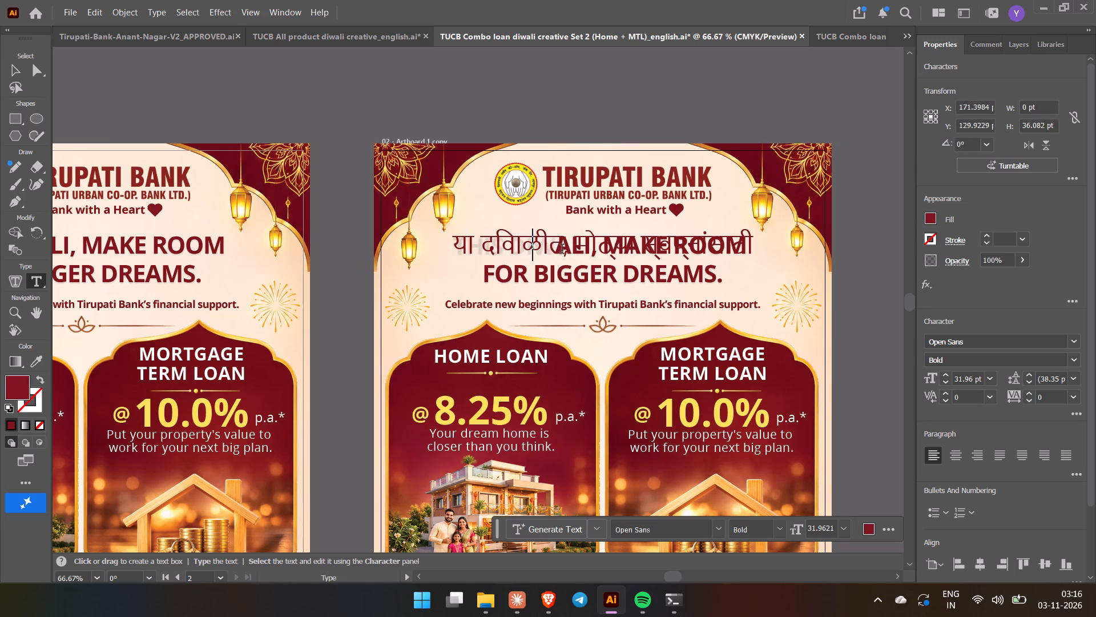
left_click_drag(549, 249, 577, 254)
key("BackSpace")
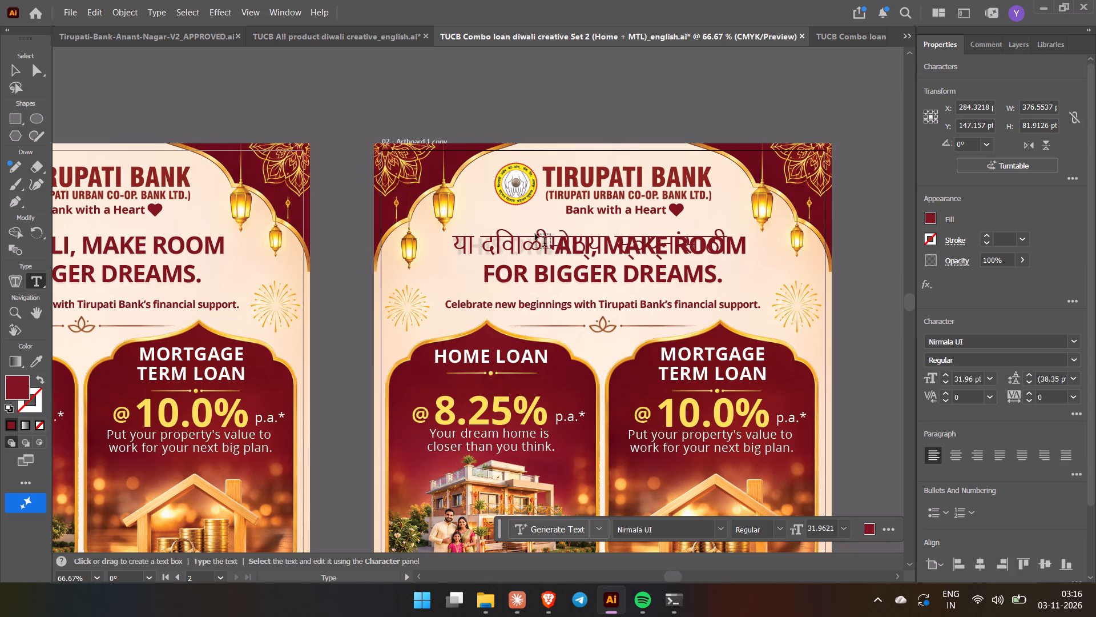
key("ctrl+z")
Delete the leftover English letters A, L and M overlapping the Marathi heading, one piece at a time.
left_click(576, 247)
left_click_drag(558, 248, 583, 254)
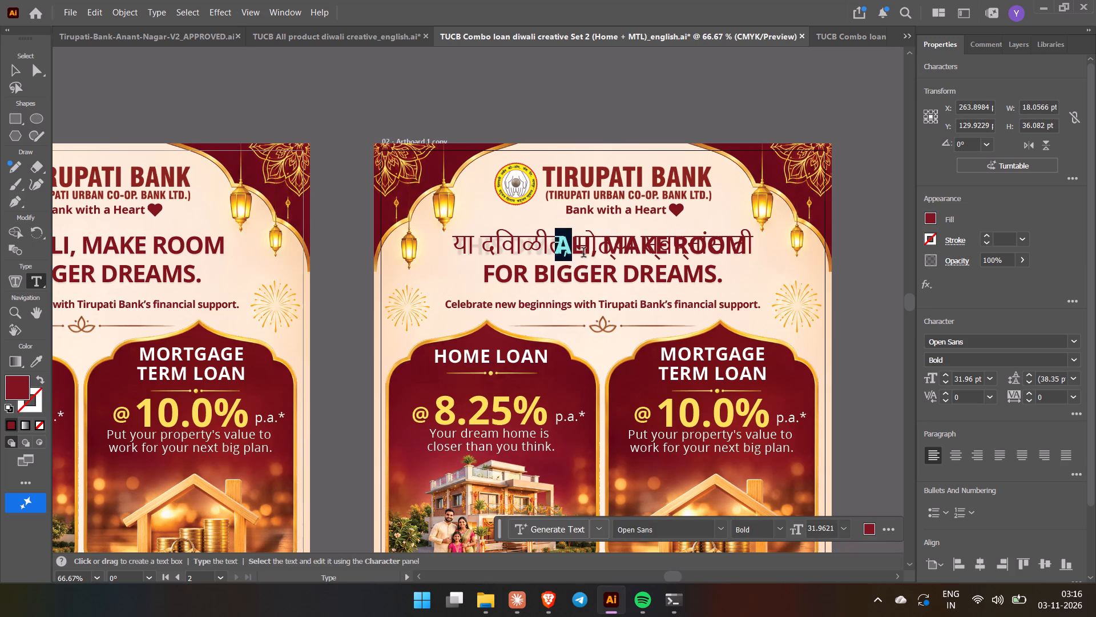
left_click_drag(583, 254, 585, 254)
key("BackSpace")
left_click_drag(578, 252, 597, 253)
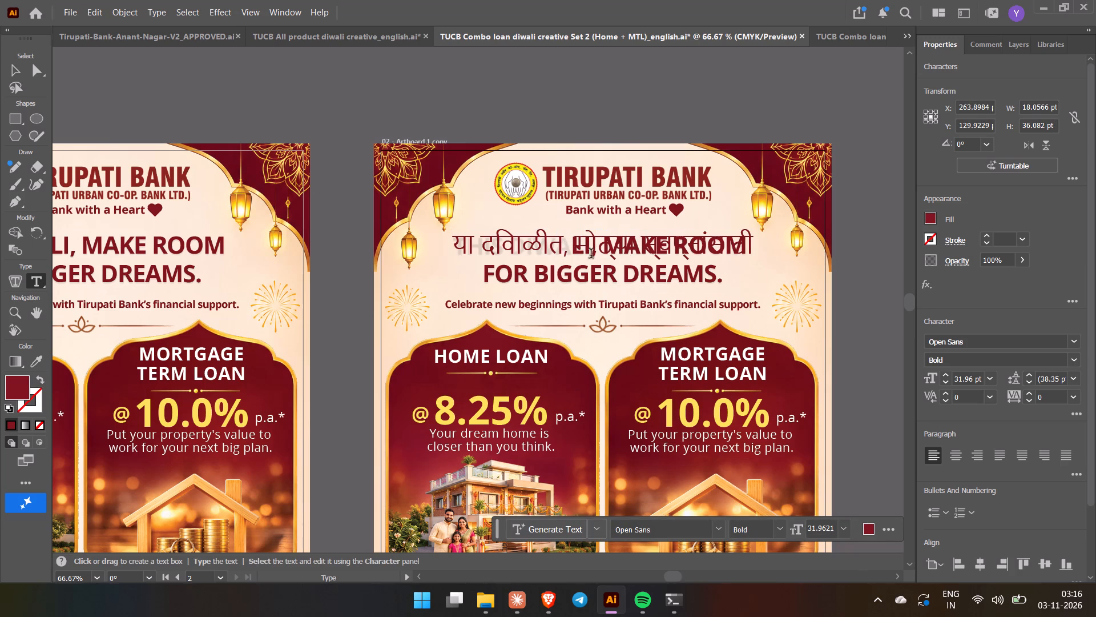
left_click_drag(574, 252, 596, 254)
key("BackSpace")
left_click_drag(594, 250, 642, 255)
key("BackSpace")
left_click_drag(590, 249, 649, 251)
left_click_drag(609, 248, 646, 250)
key("BackSpace")
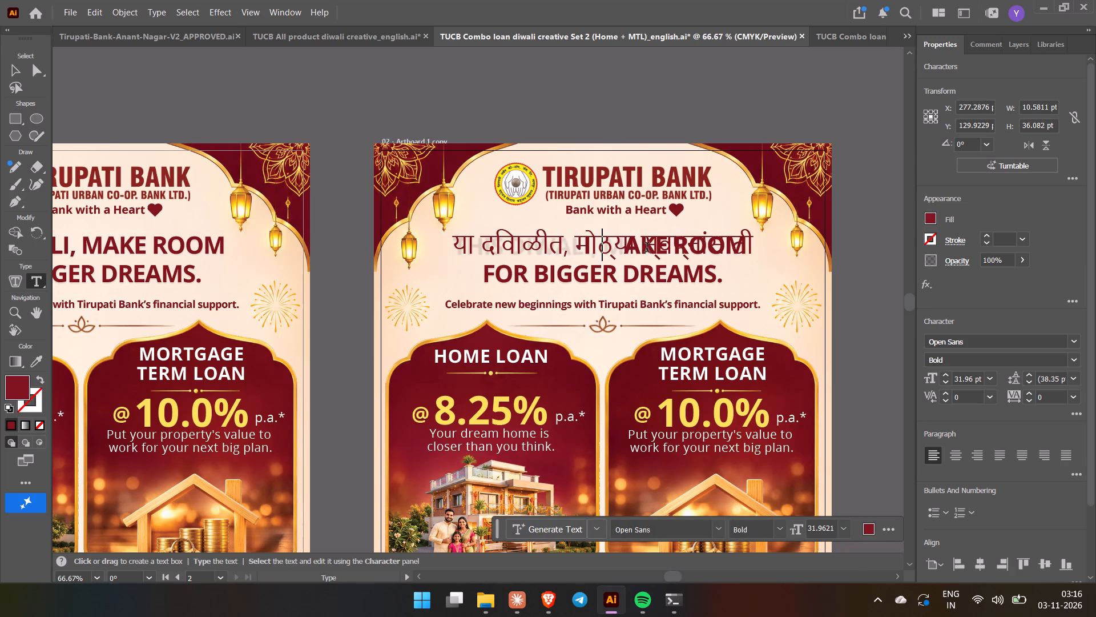
Delete the leftover letters A and K of MAKE overlapping the Marathi heading on the duplicated artboard.
left_click_drag(622, 249, 662, 250)
key("BackSpace")
left_click_drag(624, 252, 673, 252)
key("BackSpace")
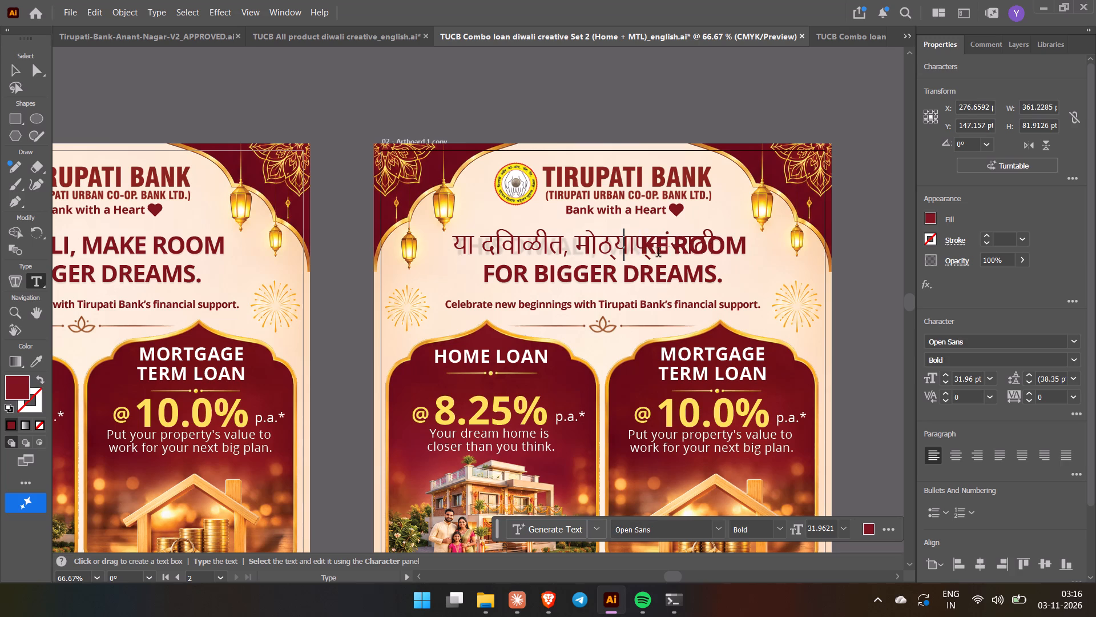
left_click_drag(628, 251, 675, 253)
key("BackSpace")
left_click_drag(637, 251, 688, 250)
key("BackSpace")
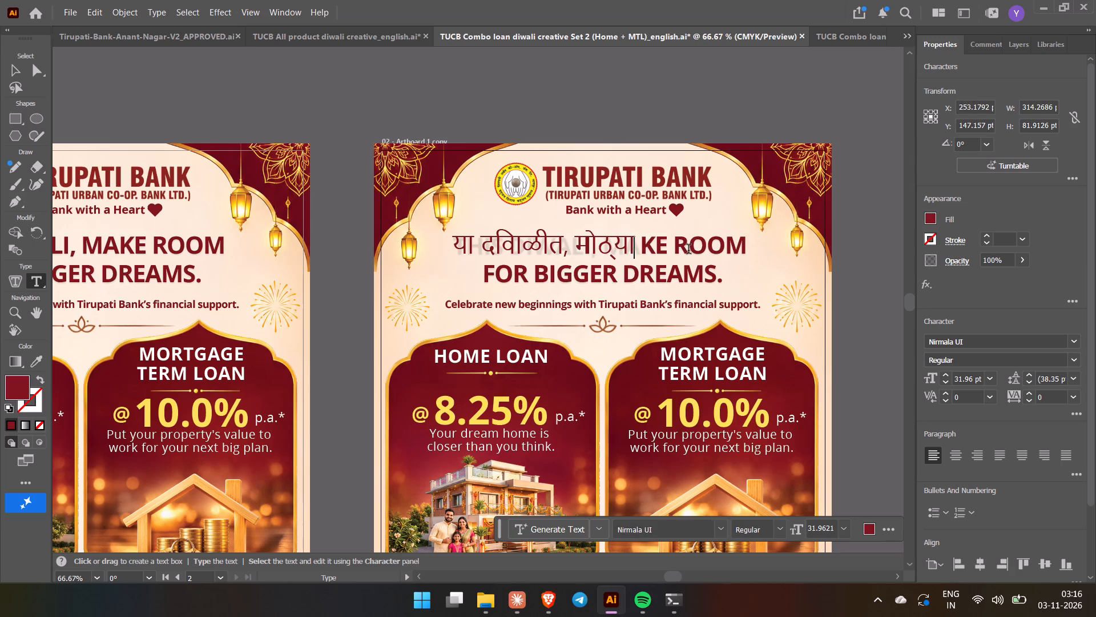
left_click_drag(630, 251, 685, 251)
left_click_drag(644, 246, 687, 249)
key("BackSpace")
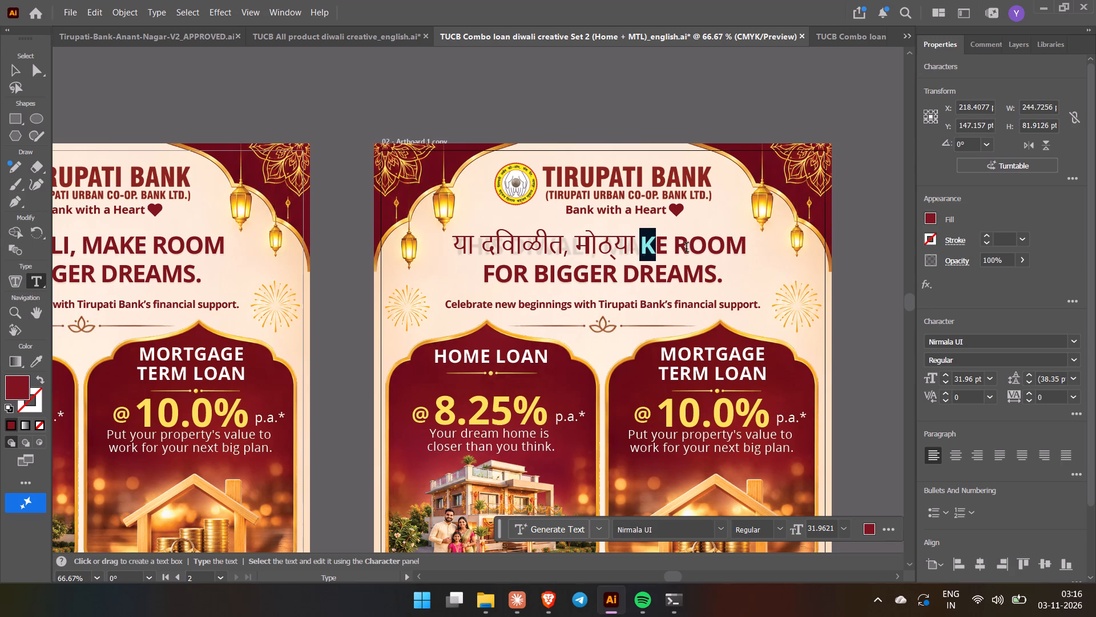
left_click_drag(652, 245, 674, 247)
left_click_drag(657, 245, 674, 247)
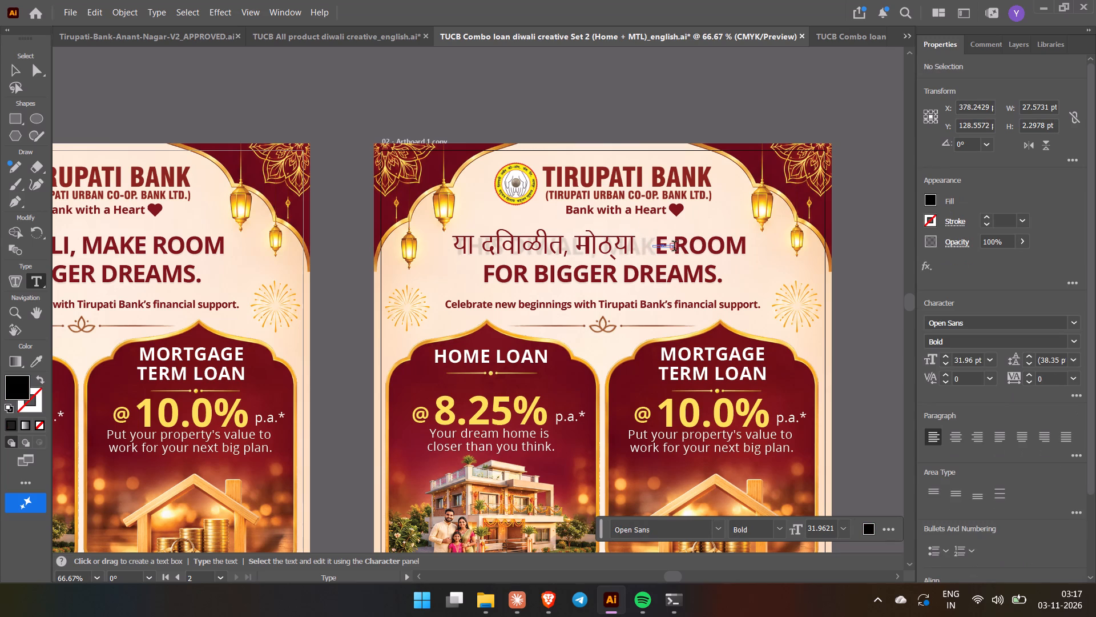
left_click(691, 251)
key("BackSpace")
Delete the letters of ROOM and the leftover E of MAKE from the heading's first line.
left_click_drag(678, 253, 688, 252)
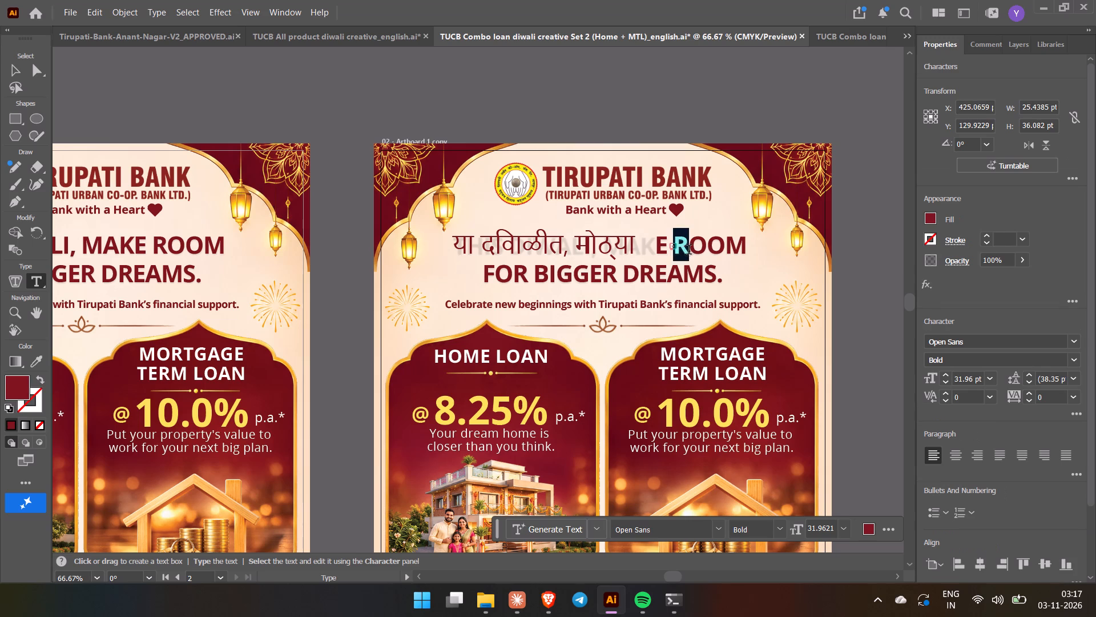
key("BackSpace")
left_click_drag(693, 250, 712, 251)
key("BackSpace")
left_click_drag(715, 251, 733, 253)
key("BackSpace")
left_click_drag(730, 249, 736, 252)
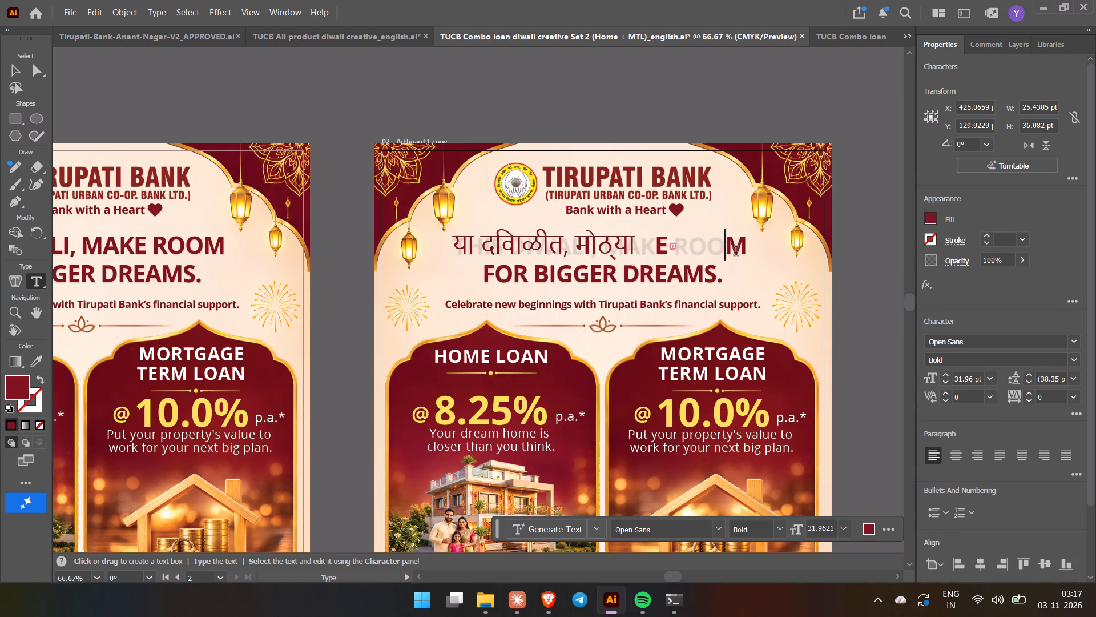
left_click_drag(736, 252, 744, 252)
key("BackSpace")
key("BackSpace")
left_click_drag(659, 248, 678, 249)
left_click(671, 246)
left_click_drag(675, 247, 684, 261)
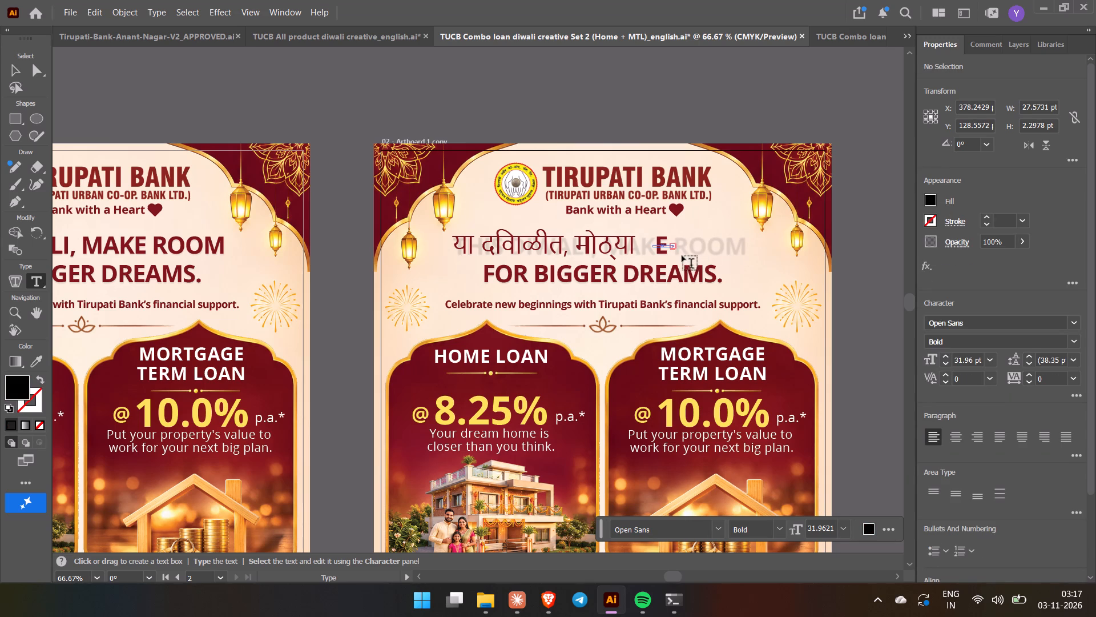
key("Delete")
double_click(662, 239)
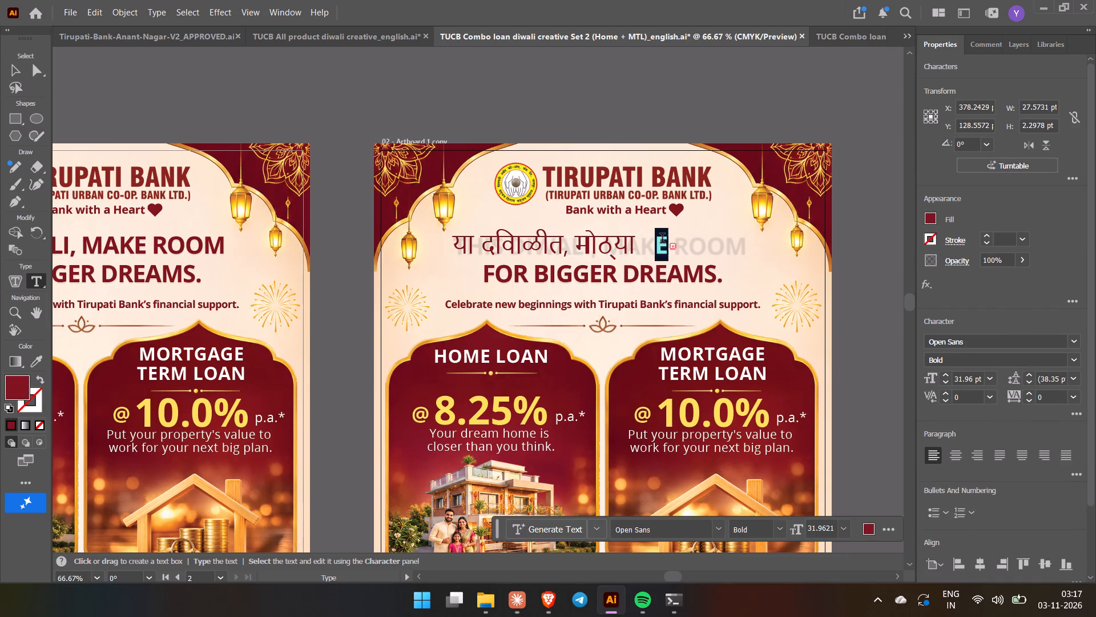
key("Delete")
Delete the full stop and the letters of DREAMS from the heading's second line, piece by piece.
left_click(716, 269)
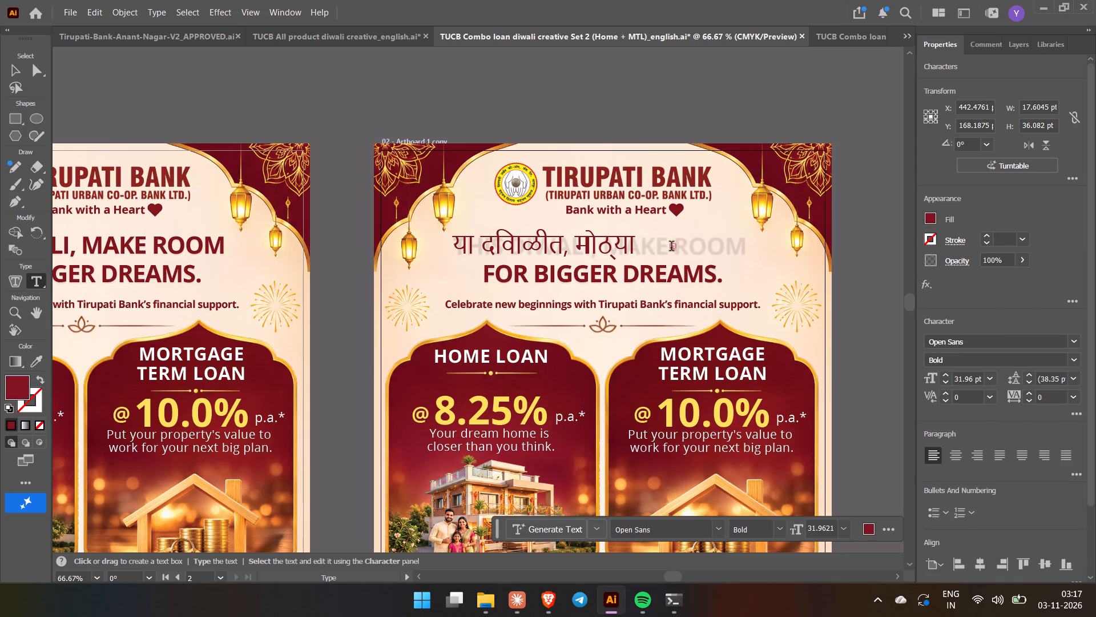
left_click_drag(723, 279, 633, 281)
key("BackSpace")
key("BackSpace")
left_click_drag(627, 279, 649, 277)
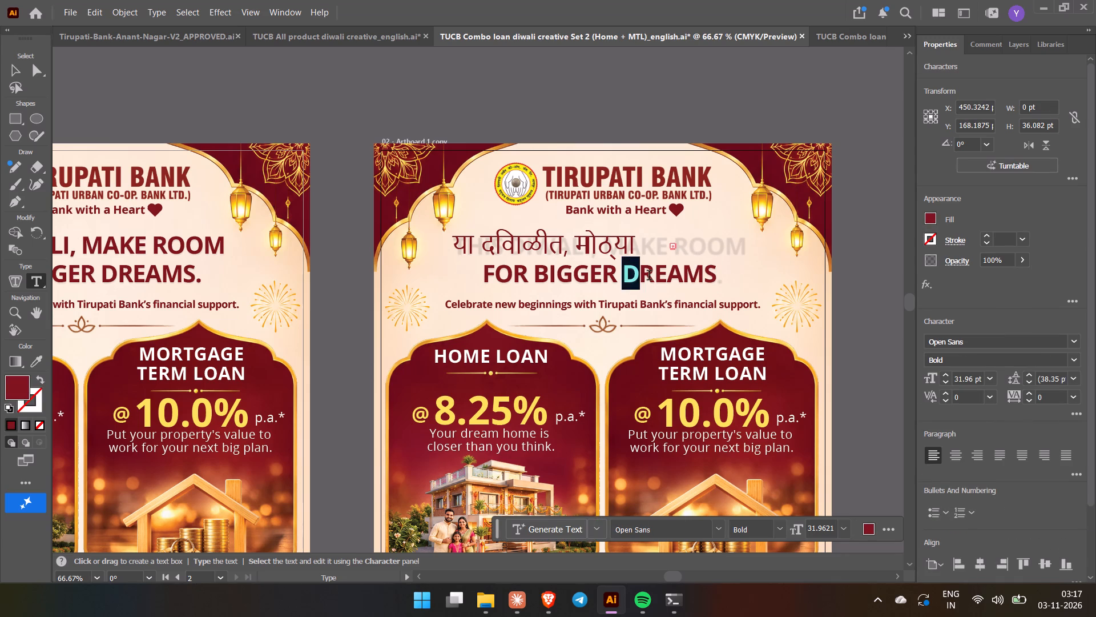
left_click_drag(649, 277, 649, 276)
key("BackSpace")
left_click_drag(651, 274, 670, 275)
key("BackSpace")
left_click_drag(654, 276, 680, 280)
left_click_drag(660, 275, 662, 275)
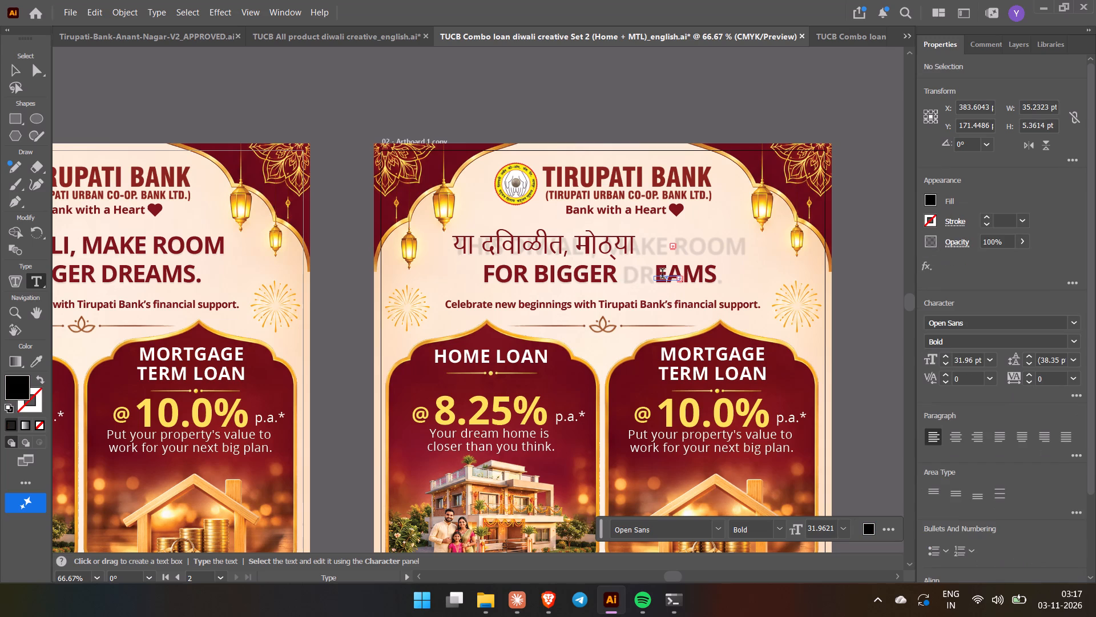
left_click_drag(662, 275, 682, 275)
double_click(711, 274)
key("BackSpace")
triple_click(691, 275)
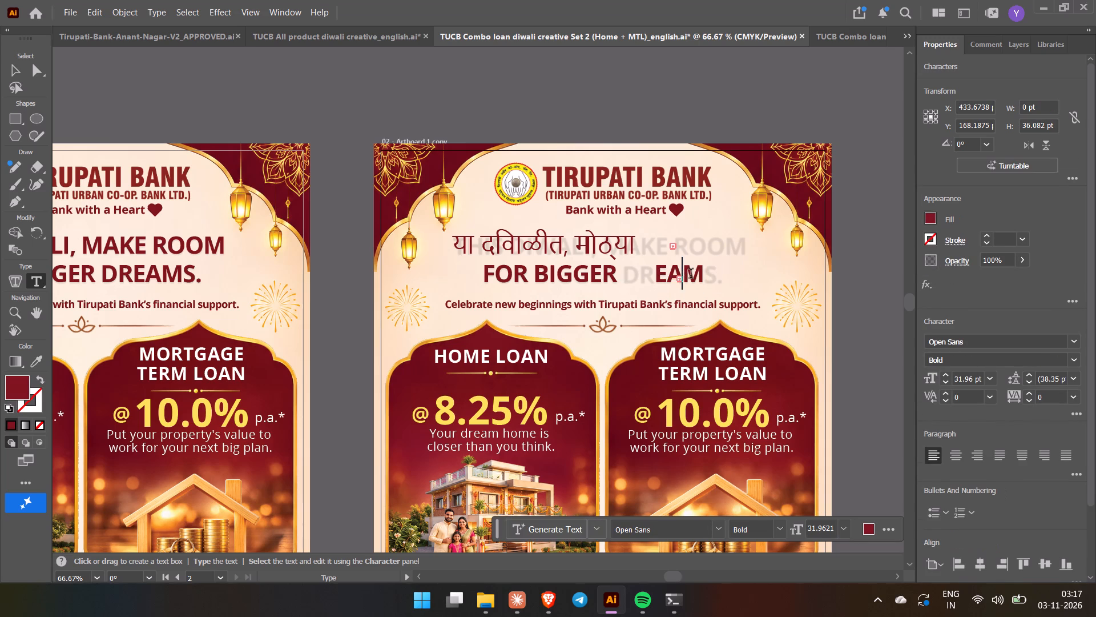
key("BackSpace")
triple_click(672, 273)
key("BackSpace")
triple_click(656, 275)
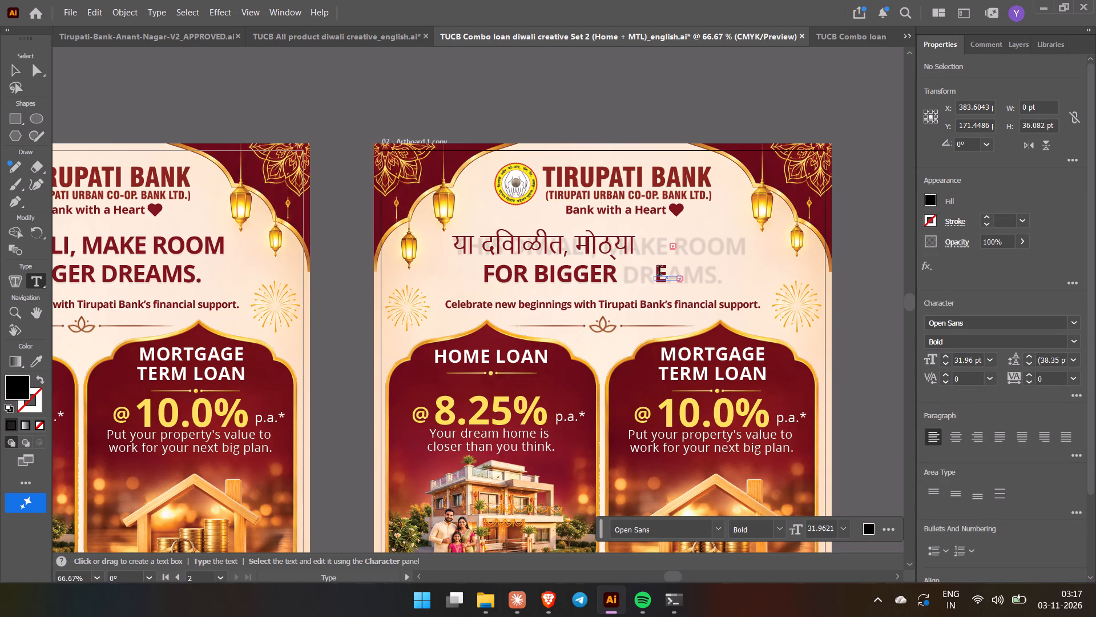
triple_click(659, 272)
key("BackSpace")
key("BackSpace")
Delete the letters of BIGGER from the heading's second line, one at a time.
triple_click(608, 273)
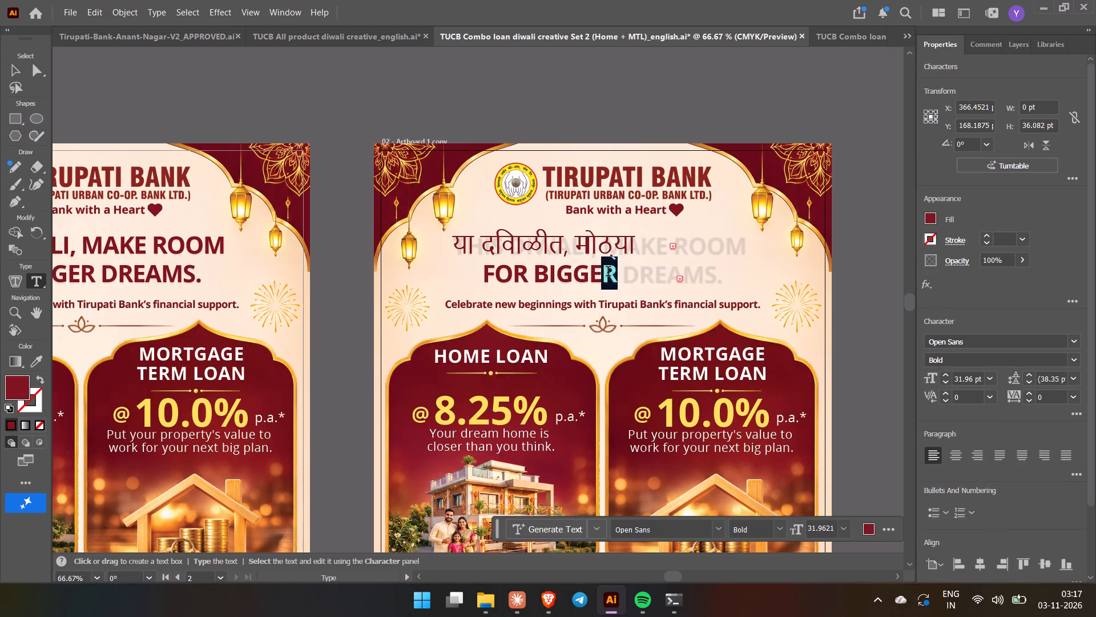
key("BackSpace")
triple_click(596, 273)
key("BackSpace")
triple_click(580, 277)
key("BackSpace")
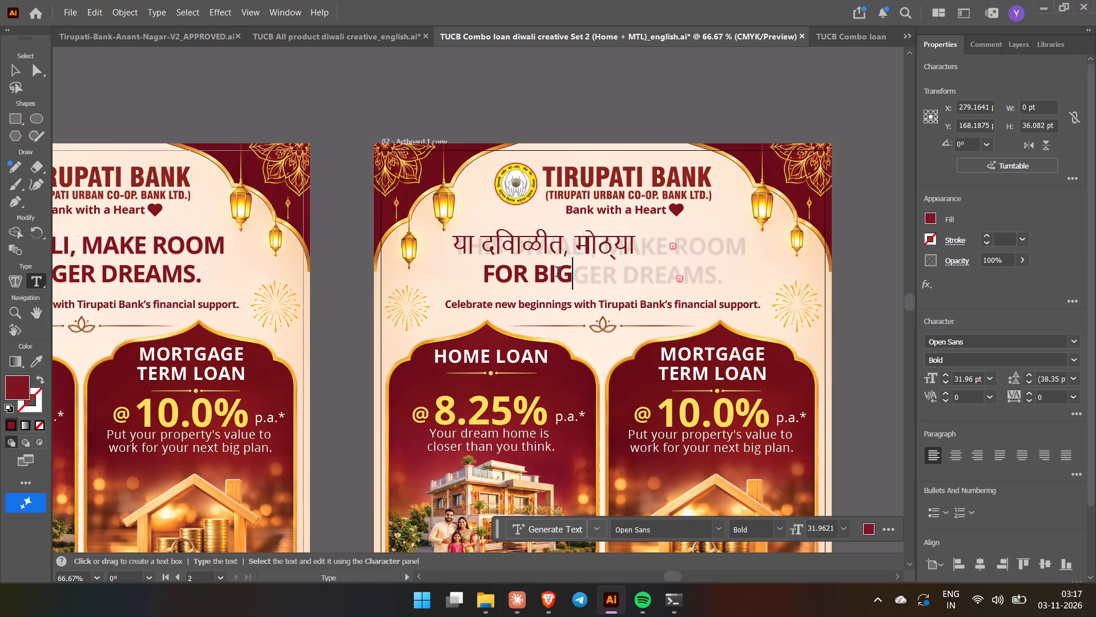
triple_click(556, 273)
key("BackSpace")
triple_click(545, 273)
key("BackSpace")
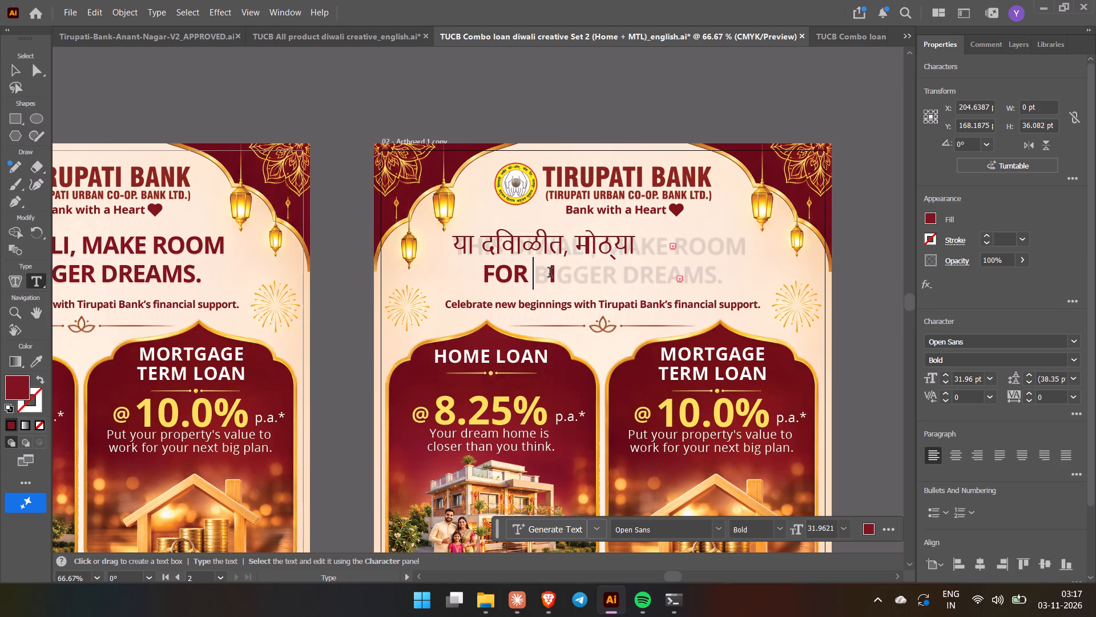
triple_click(550, 274)
key("BackSpace")
Delete the letters of FOR from the heading's second line.
triple_click(498, 276)
key("BackSpace")
triple_click(517, 273)
key("BackSpace")
double_click(487, 275)
key("BackSpace")
left_click(855, 277)
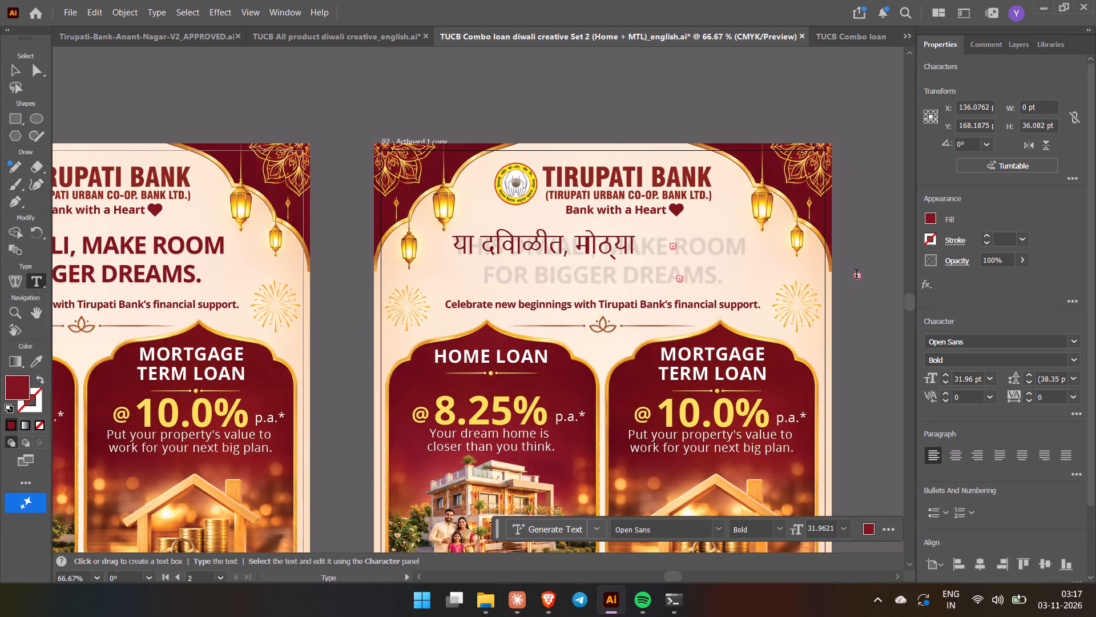
Replace the incomplete Marathi heading text with the copied line "या दिवाळीत, मोठ्या स्वप्नांसाठी".
triple_click(542, 250)
key("ctrl+v")
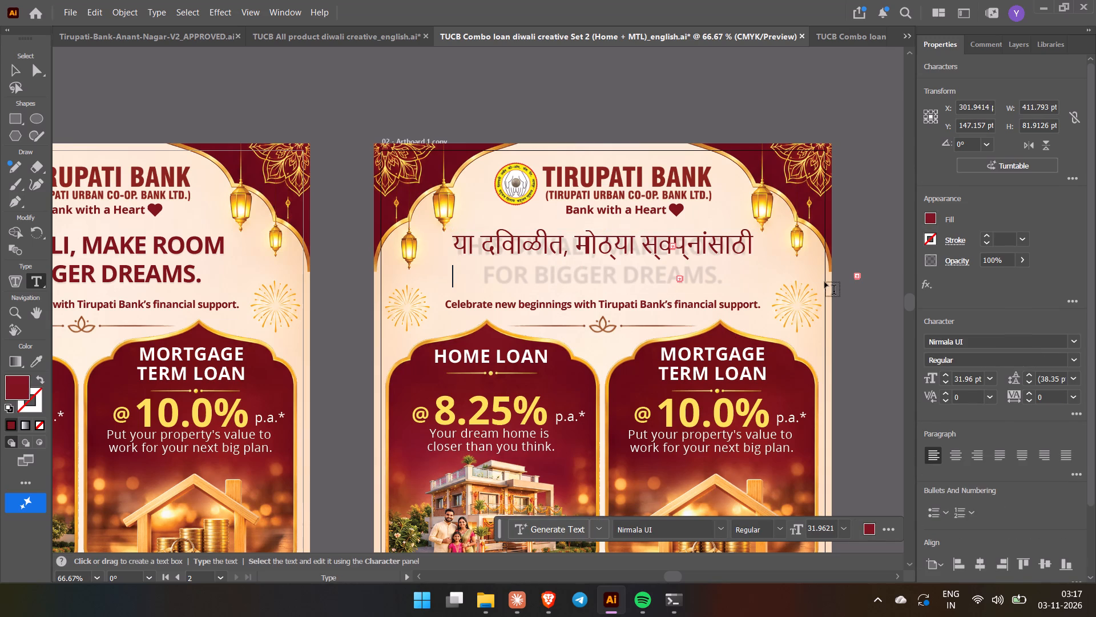
Shift the Marathi heading line down, delete the leftover letter I behind it, and move the line back up.
key("Escape")
left_click(863, 297)
left_click_drag(619, 250, 612, 280)
left_click(591, 244)
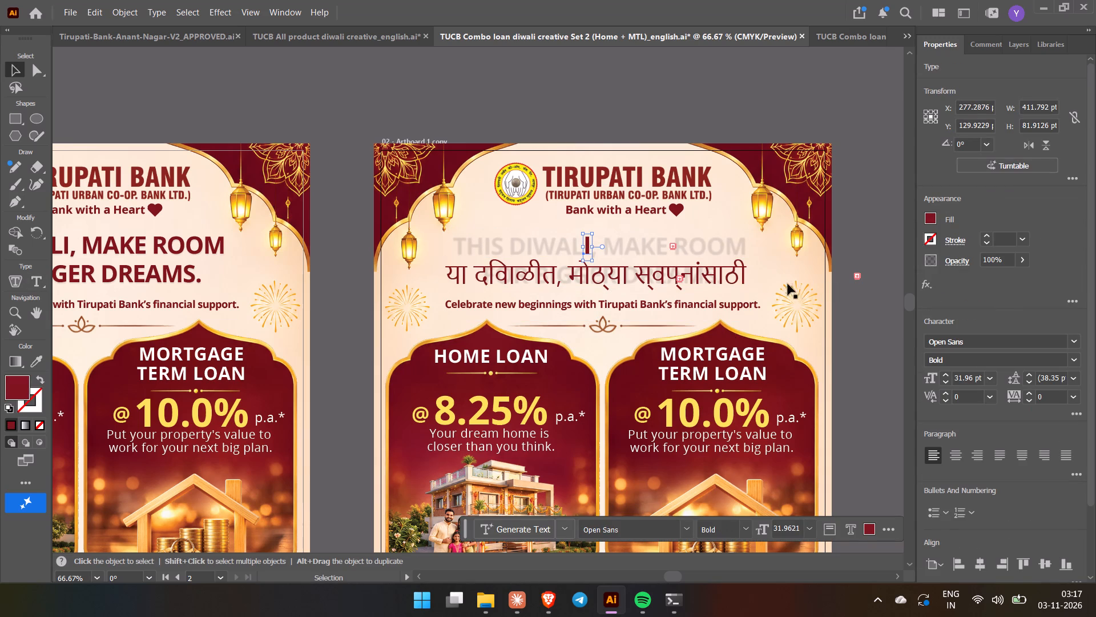
key("Delete")
left_click_drag(630, 275, 636, 250)
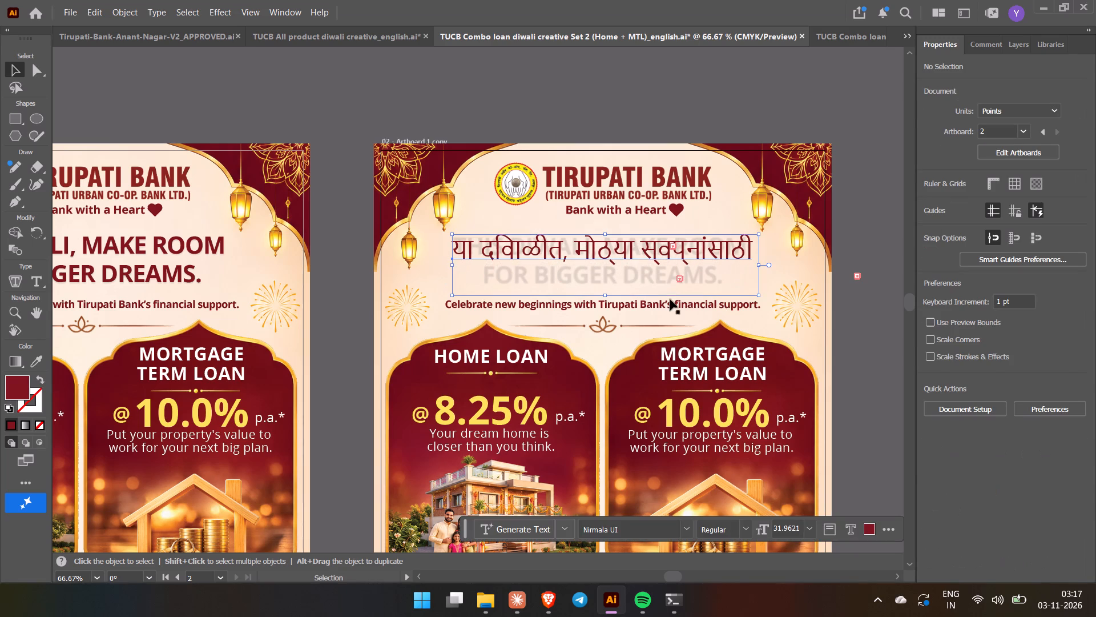
Set the Marathi heading line to Nirmala UI Bold.
left_click(746, 528)
left_click(734, 510)
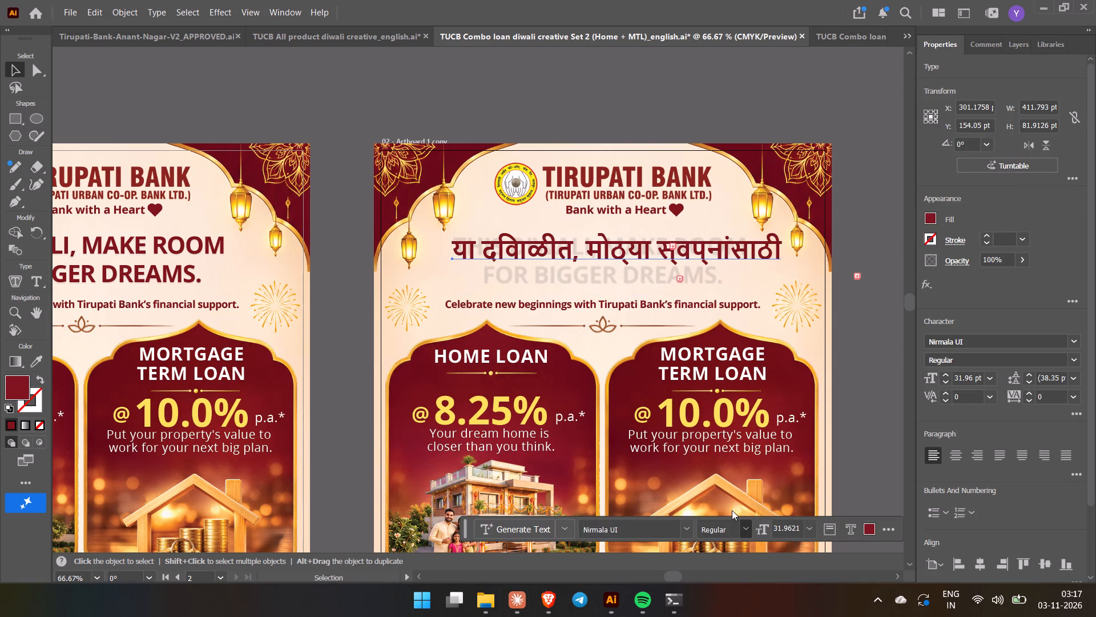
left_click(876, 343)
Reposition the Marathi heading line centrally above the subheading, comparing it with page 4 of the Canva design.
left_click_drag(710, 258, 688, 260)
key("alt+Tab")
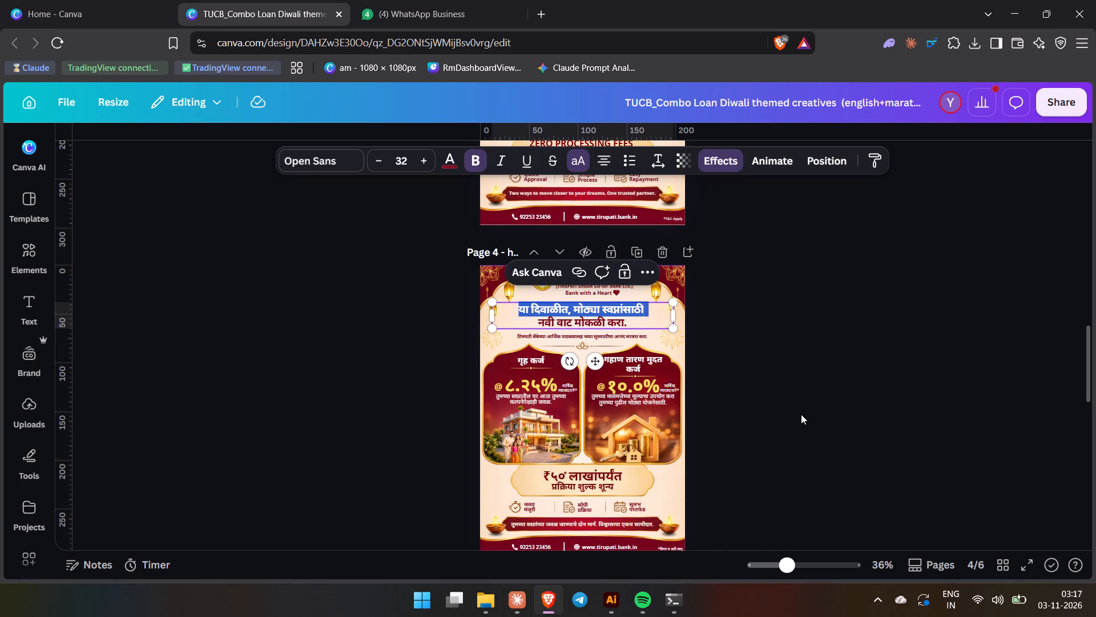
key("alt+Tab")
key("alt+Tab")
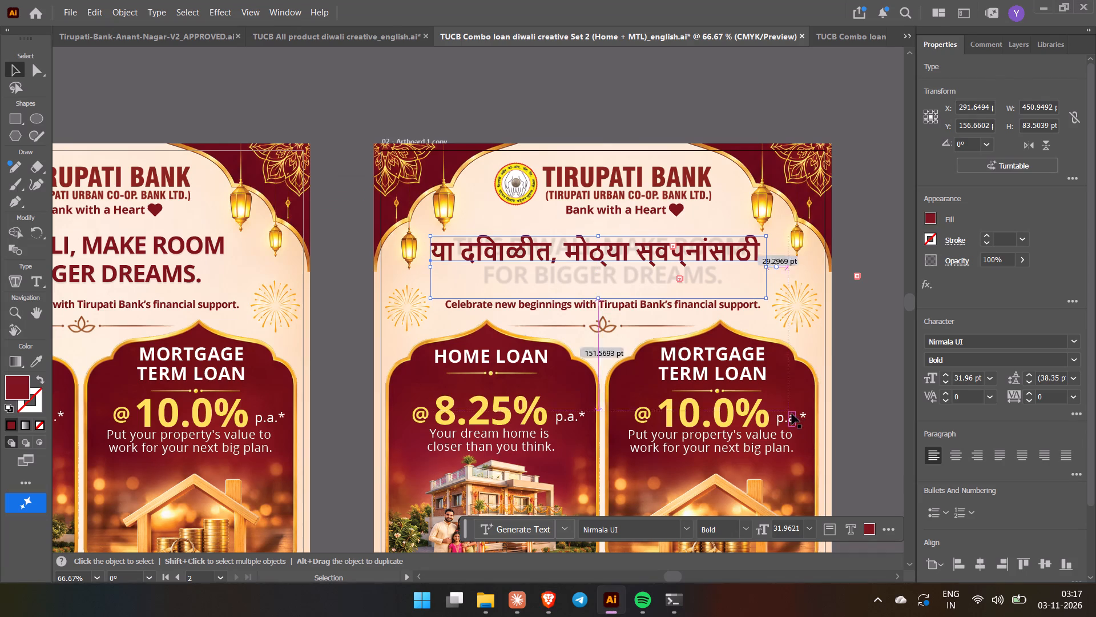
key("alt+Tab")
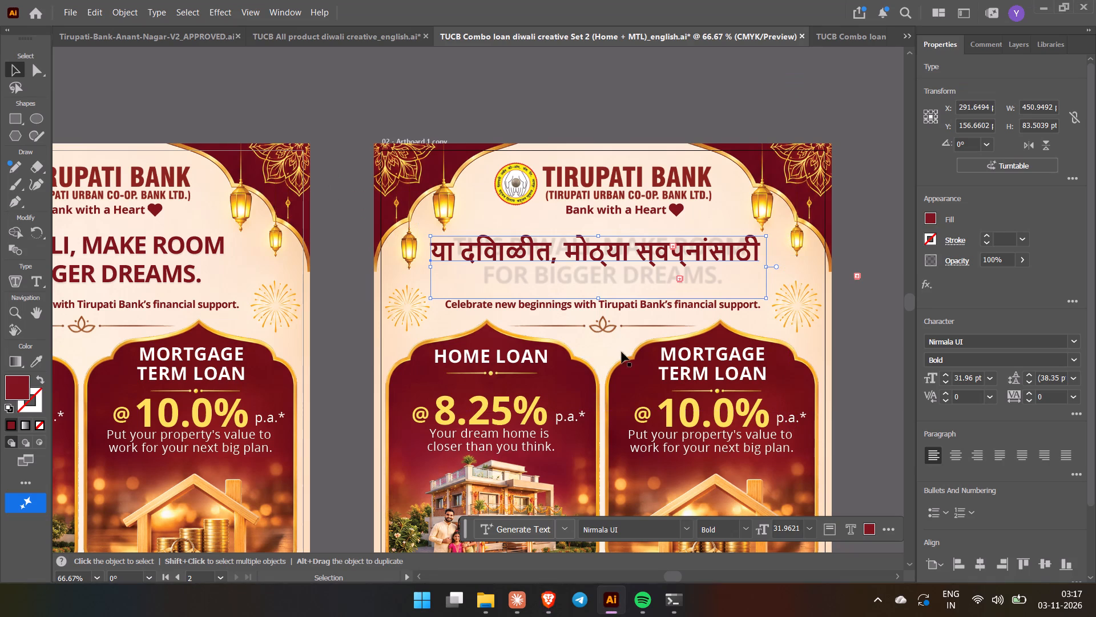
left_click_drag(499, 255, 511, 253)
key("alt+Tab")
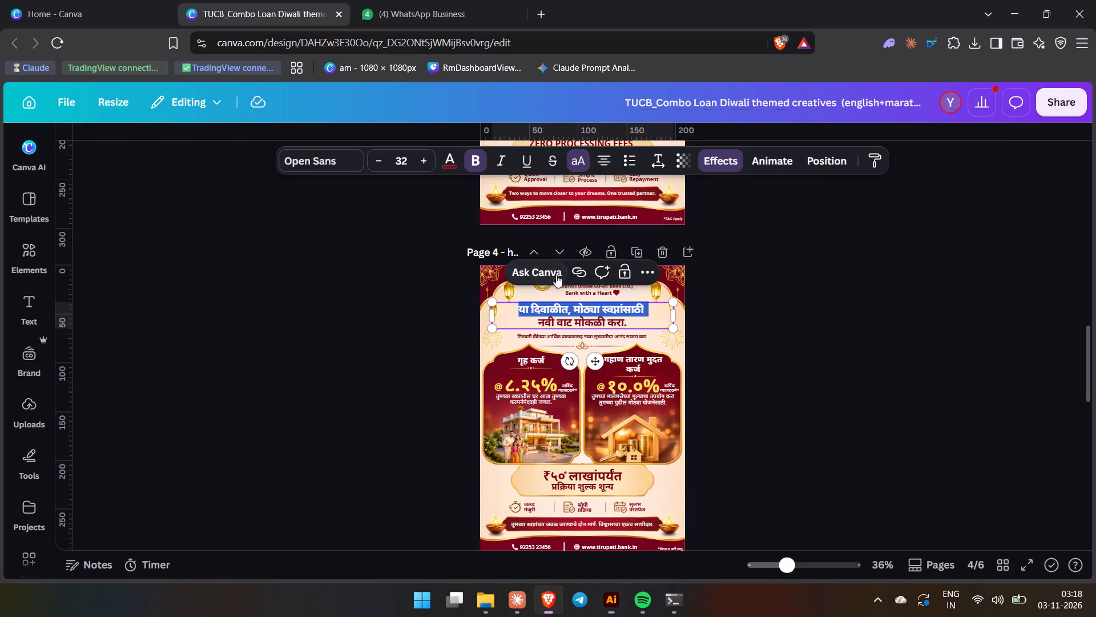
key("alt+Tab")
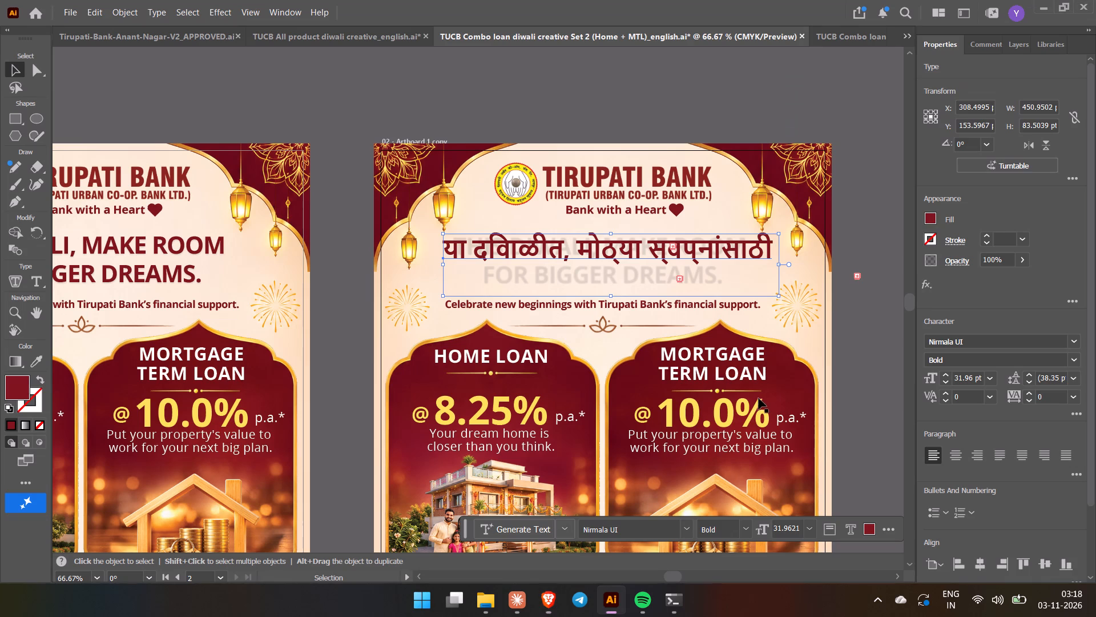
Change the Marathi heading line "या दिवाळीत, मोठ्या स्वप्नांसाठी" to the Devanagari font.
left_click(749, 404)
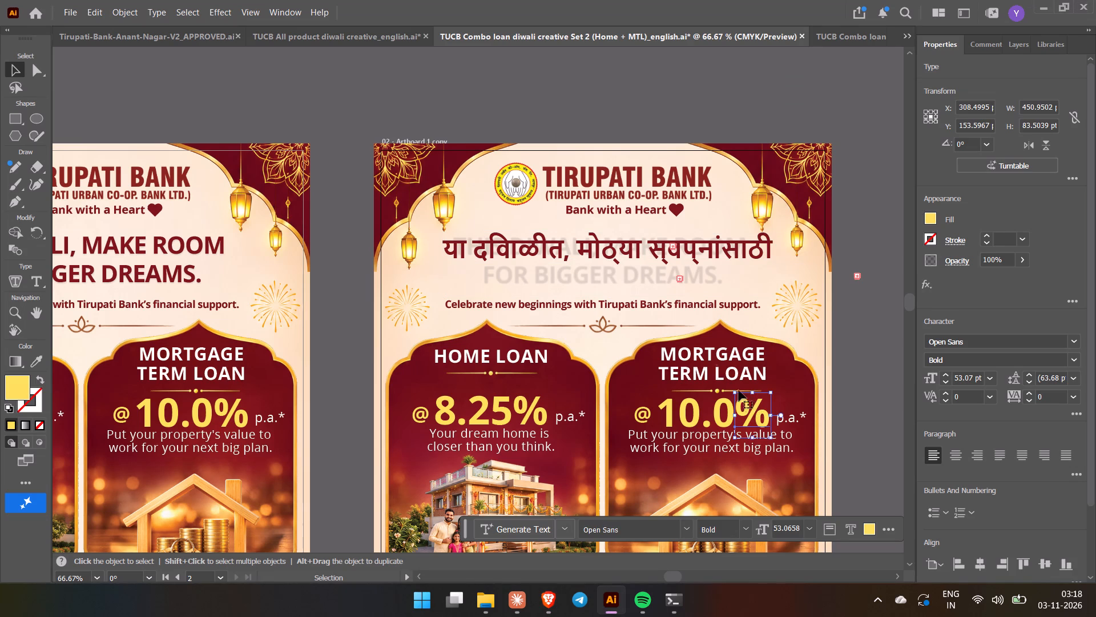
triple_click(602, 249)
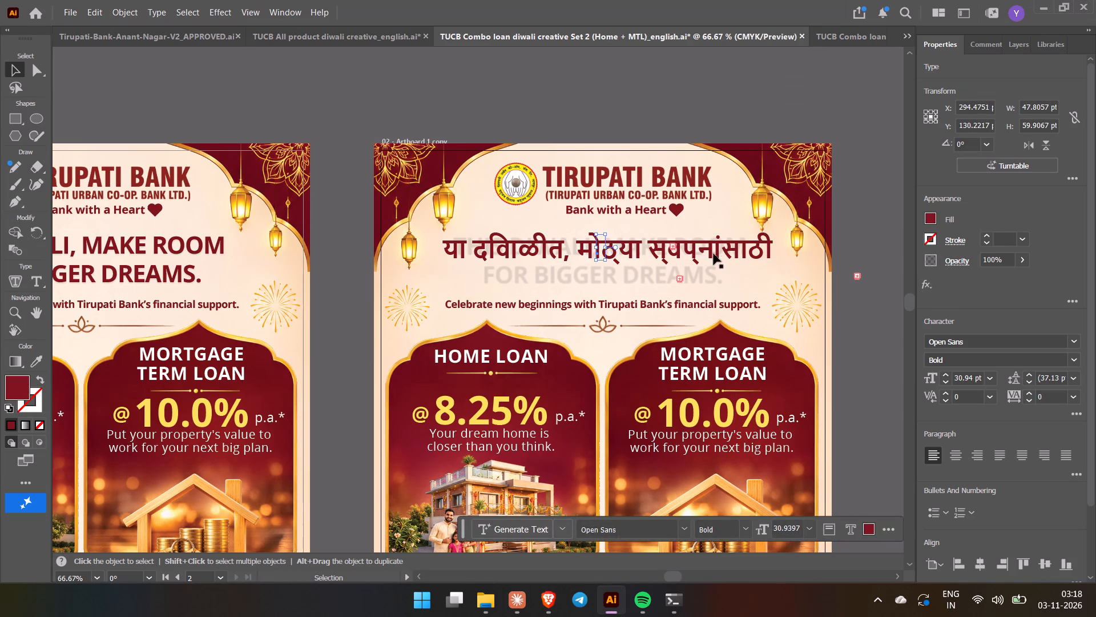
triple_click(719, 253)
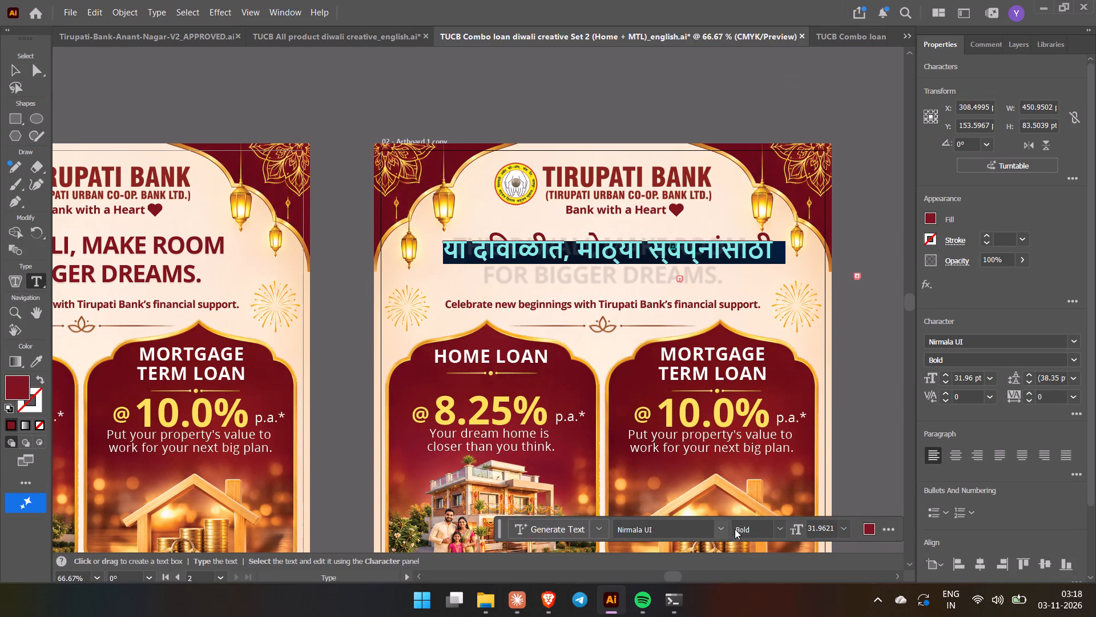
left_click(724, 529)
type("de")
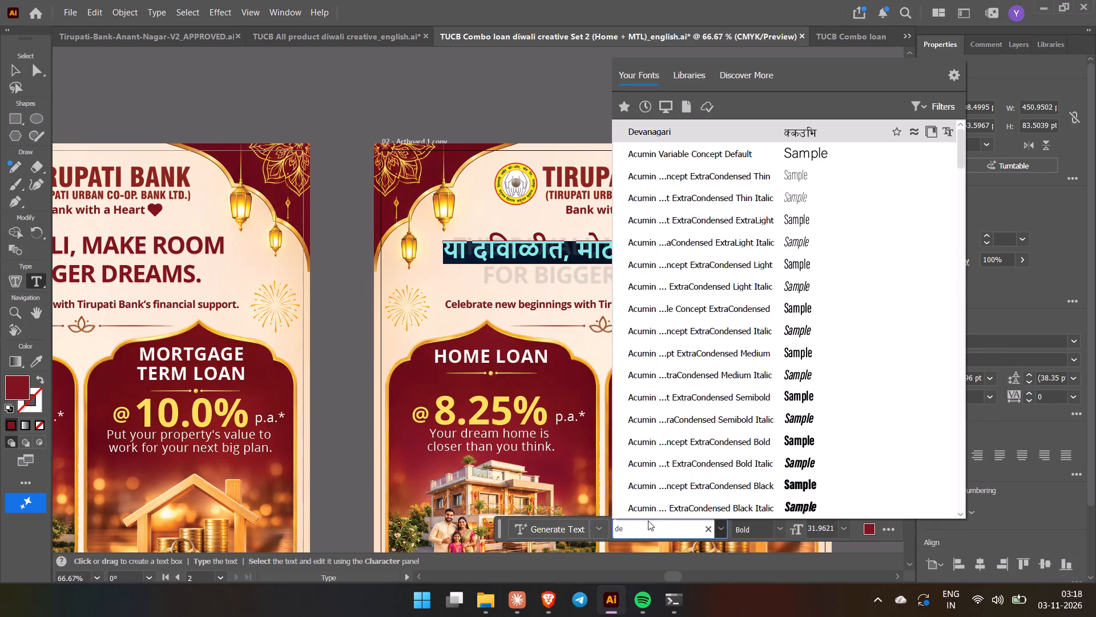
key("b")
key("BackSpace")
key("v")
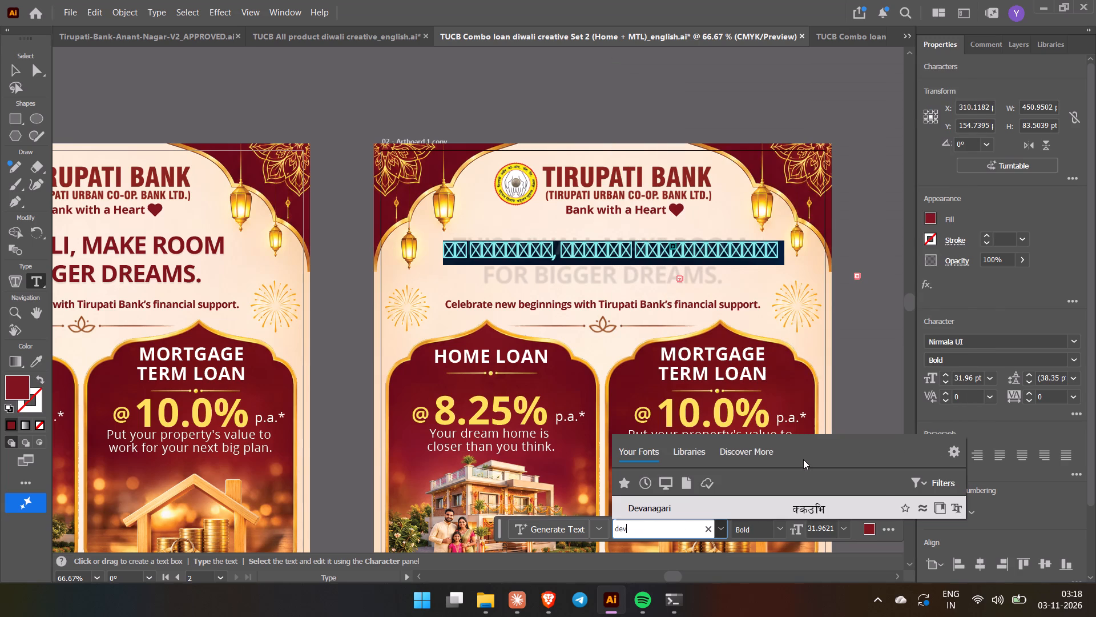
left_click(802, 506)
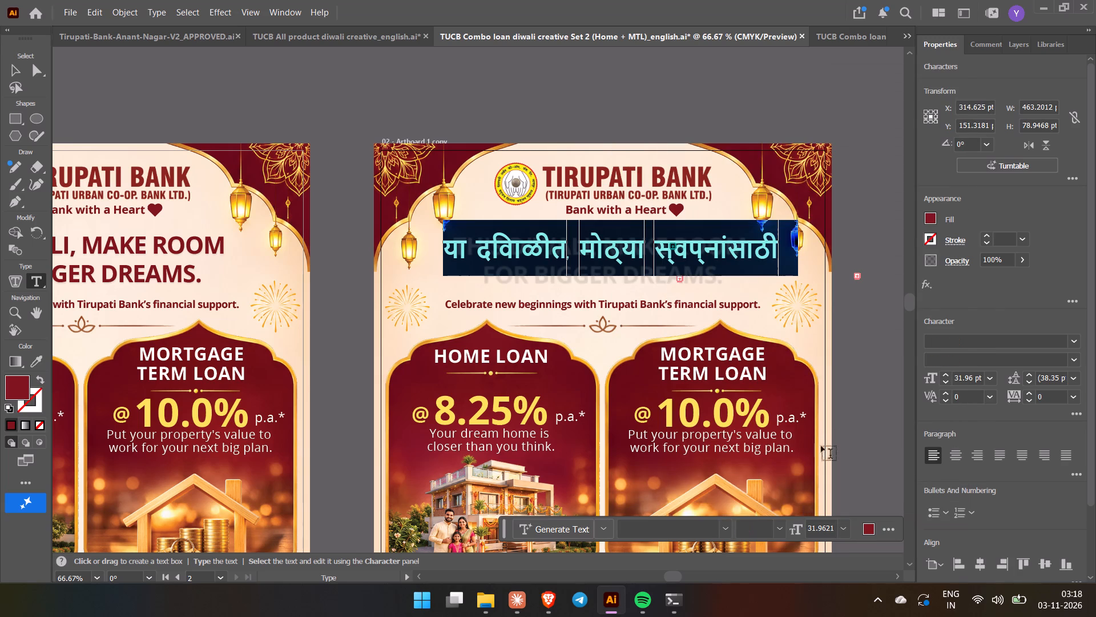
left_click(853, 371)
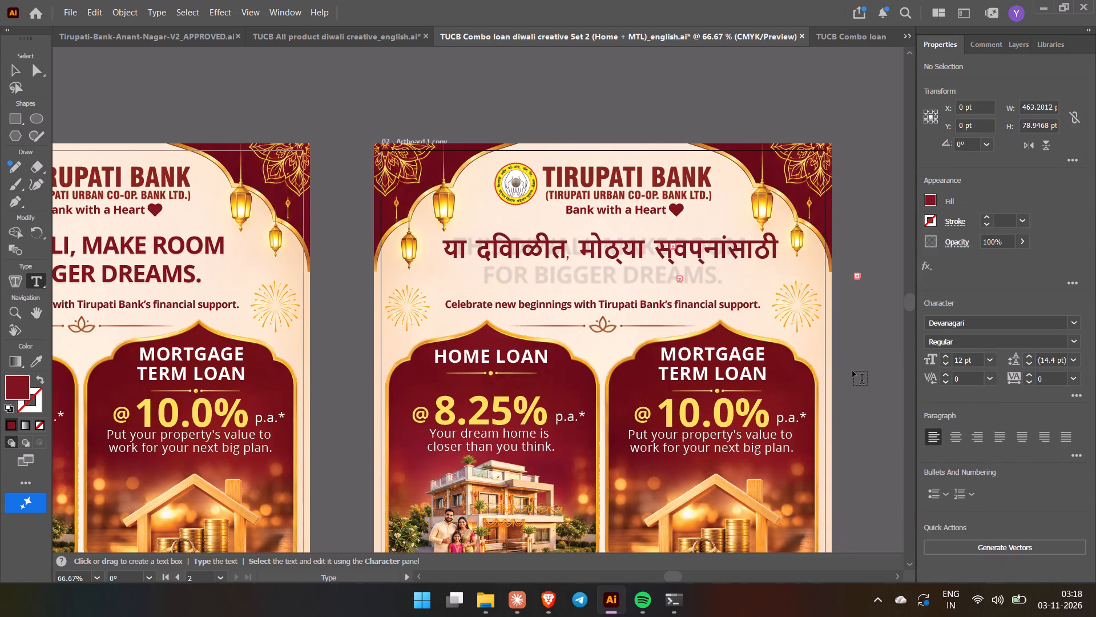
Reselect the text of the Marathi heading line to check the font applied to its characters.
triple_click(631, 250)
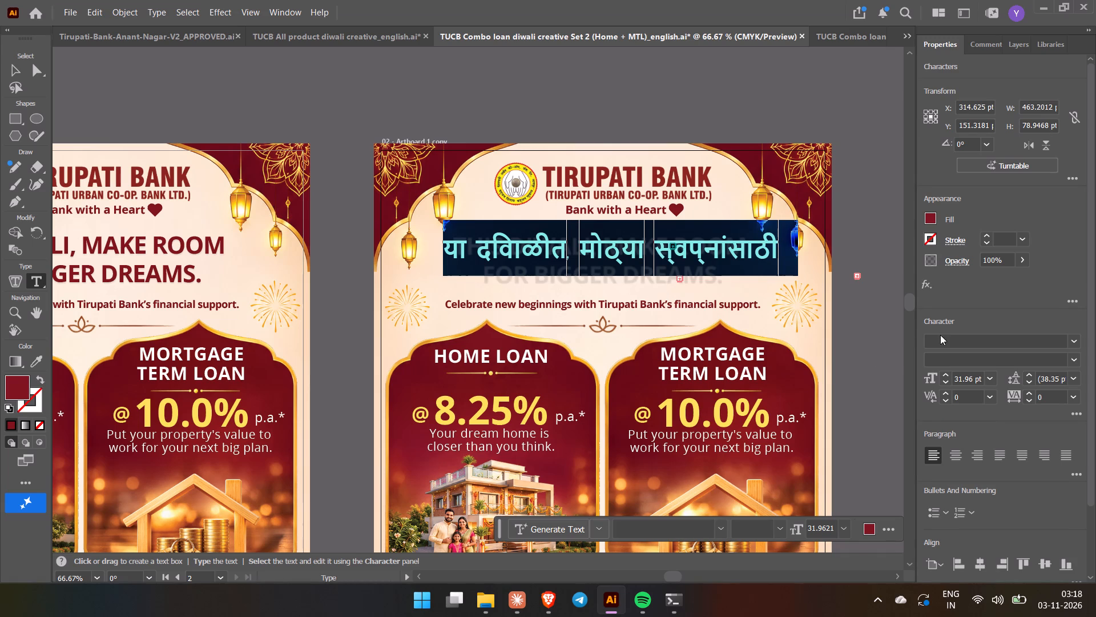
left_click(871, 352)
left_click_drag(529, 254, 484, 278)
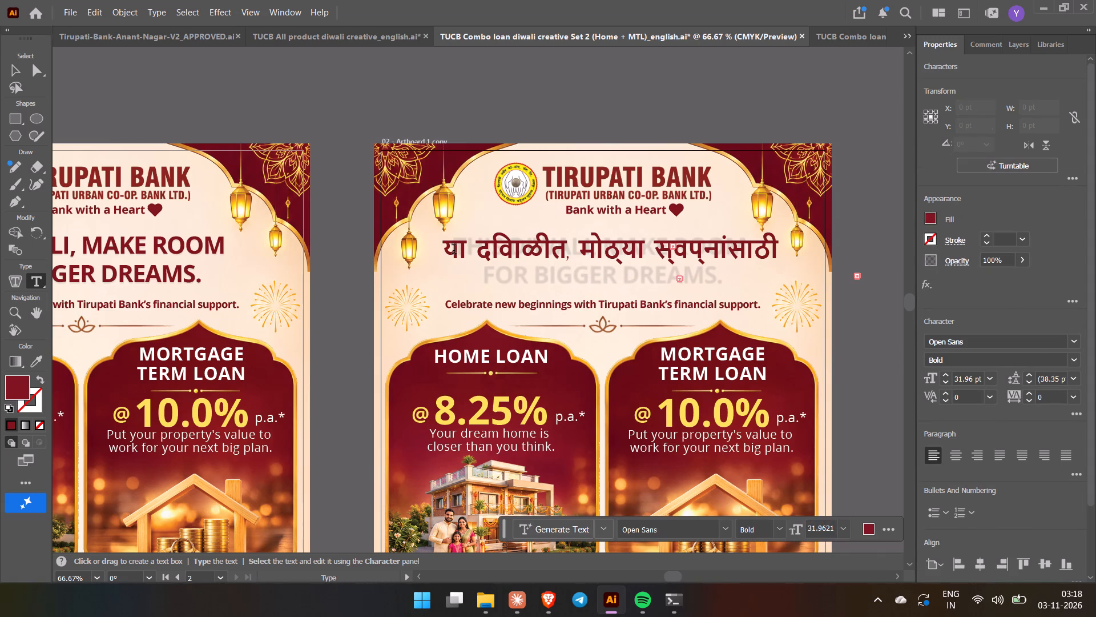